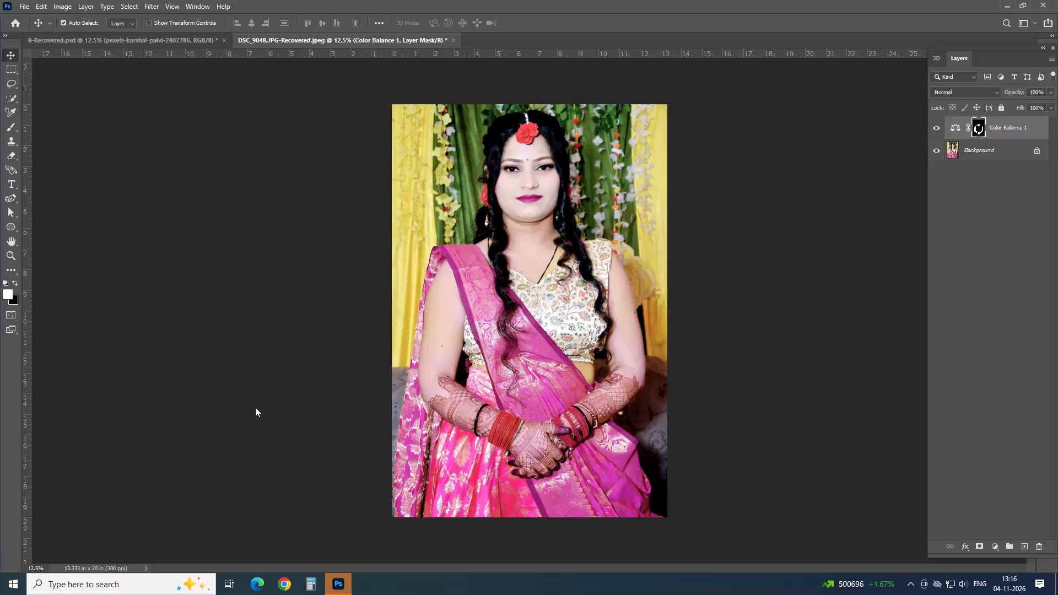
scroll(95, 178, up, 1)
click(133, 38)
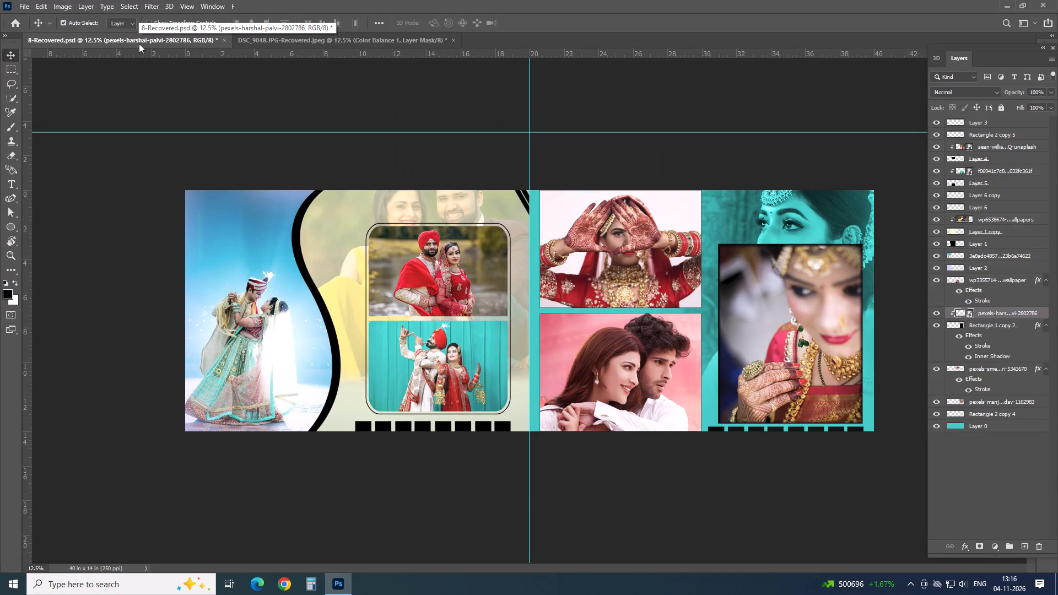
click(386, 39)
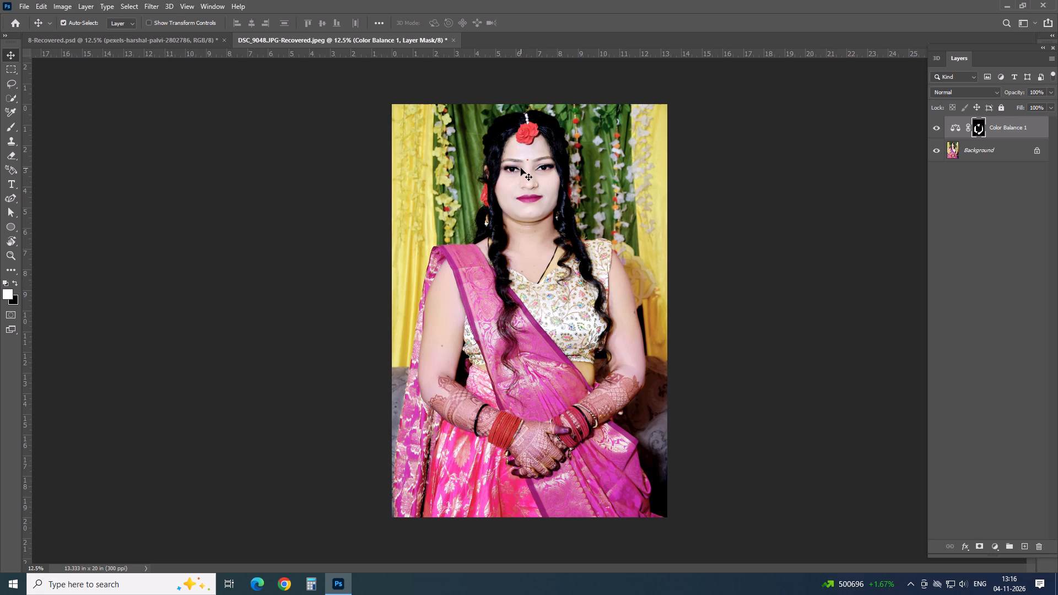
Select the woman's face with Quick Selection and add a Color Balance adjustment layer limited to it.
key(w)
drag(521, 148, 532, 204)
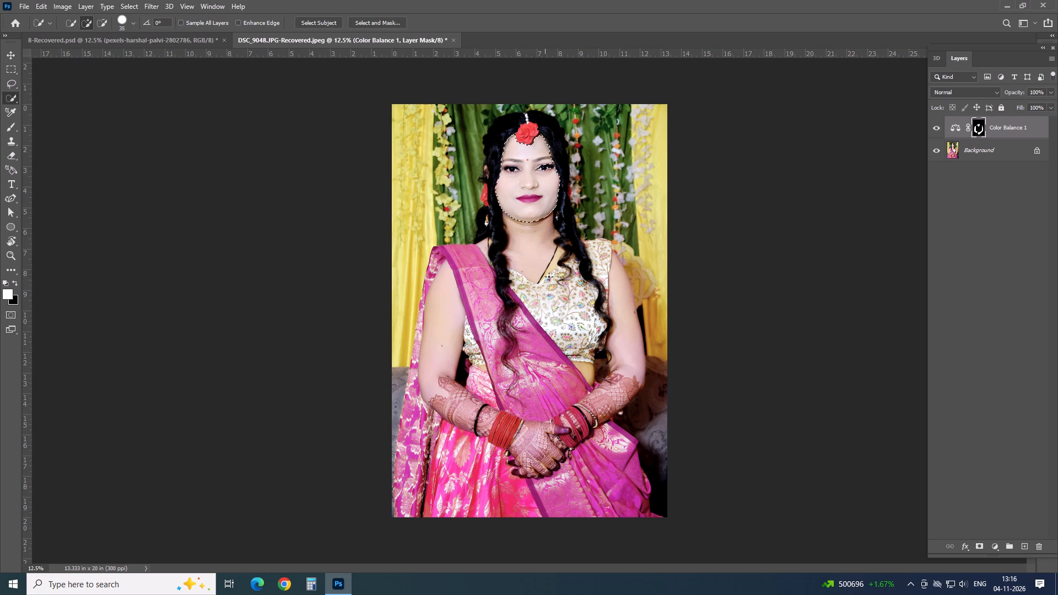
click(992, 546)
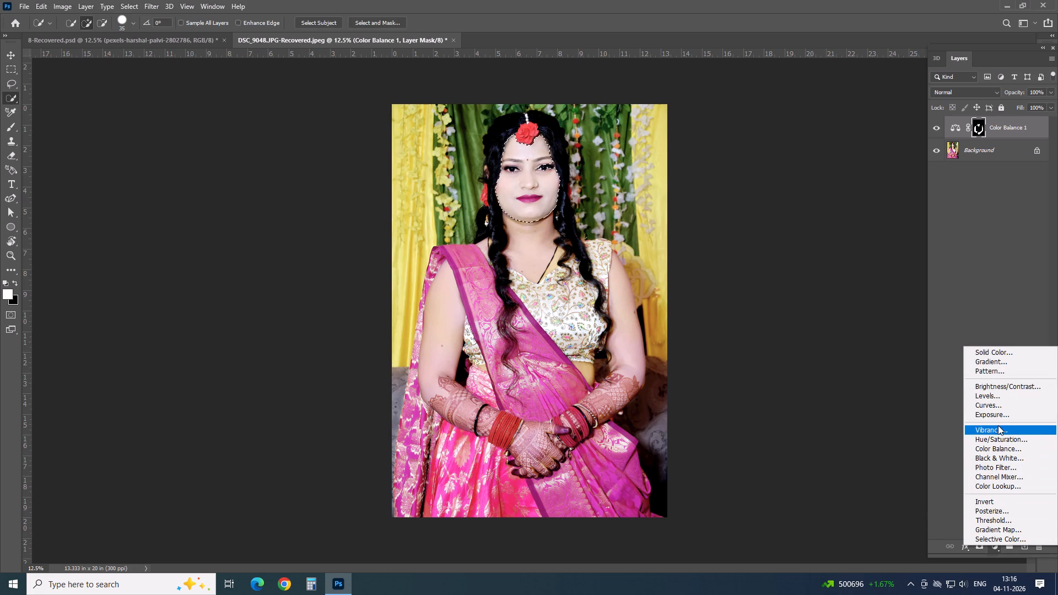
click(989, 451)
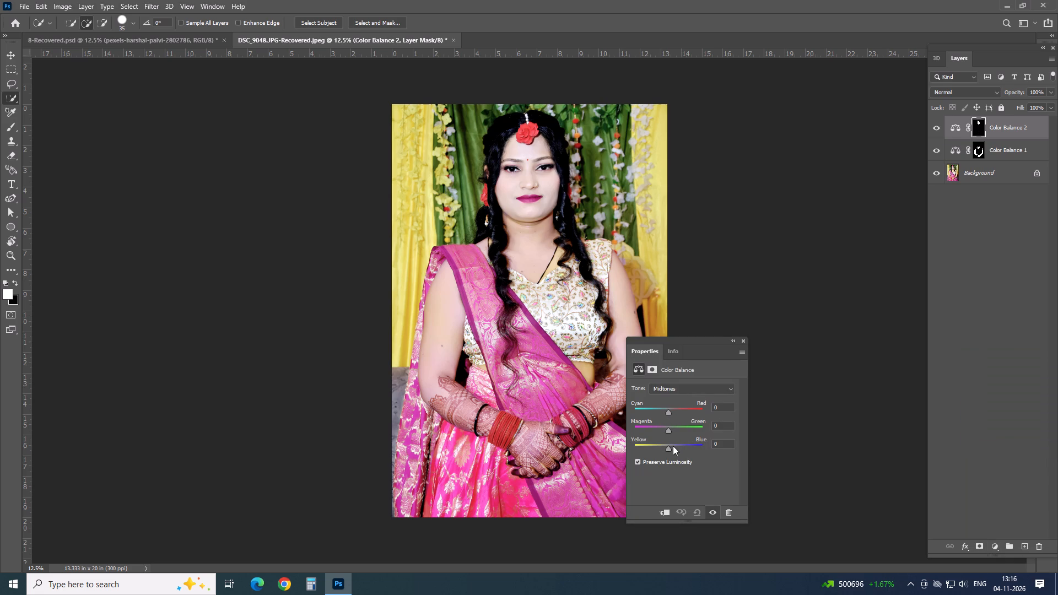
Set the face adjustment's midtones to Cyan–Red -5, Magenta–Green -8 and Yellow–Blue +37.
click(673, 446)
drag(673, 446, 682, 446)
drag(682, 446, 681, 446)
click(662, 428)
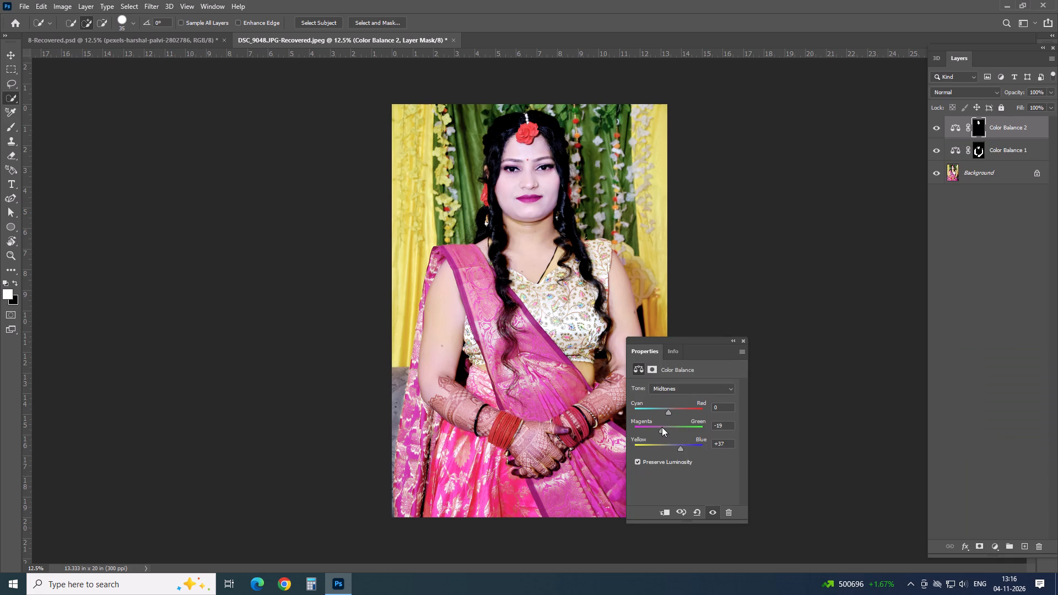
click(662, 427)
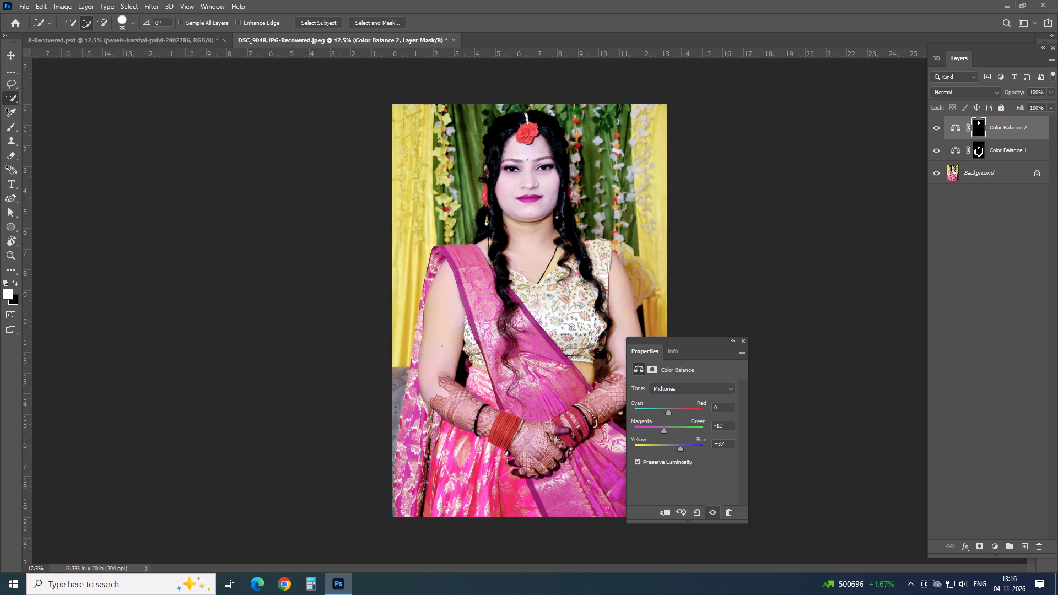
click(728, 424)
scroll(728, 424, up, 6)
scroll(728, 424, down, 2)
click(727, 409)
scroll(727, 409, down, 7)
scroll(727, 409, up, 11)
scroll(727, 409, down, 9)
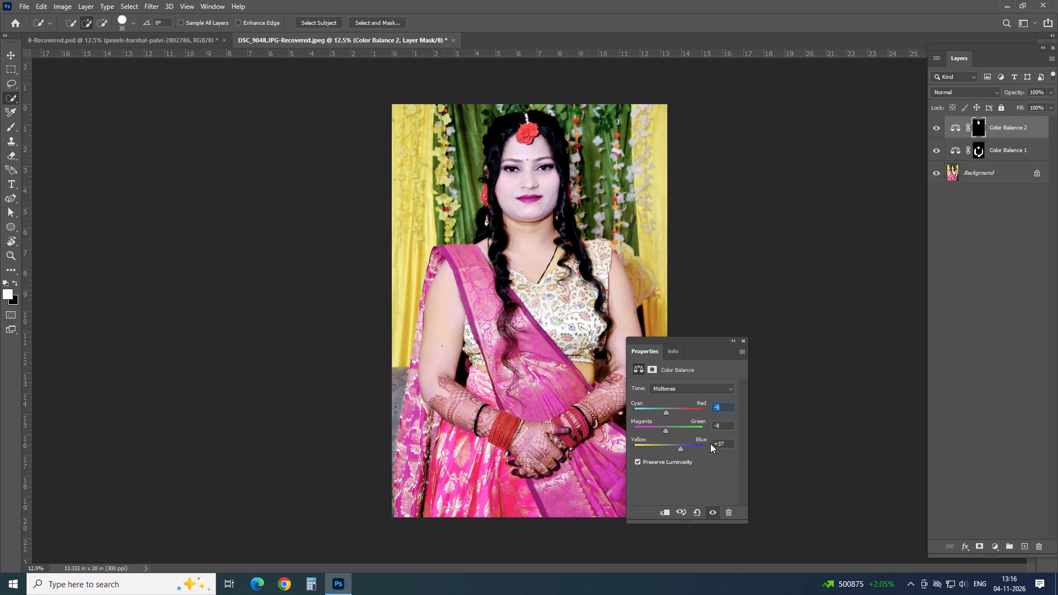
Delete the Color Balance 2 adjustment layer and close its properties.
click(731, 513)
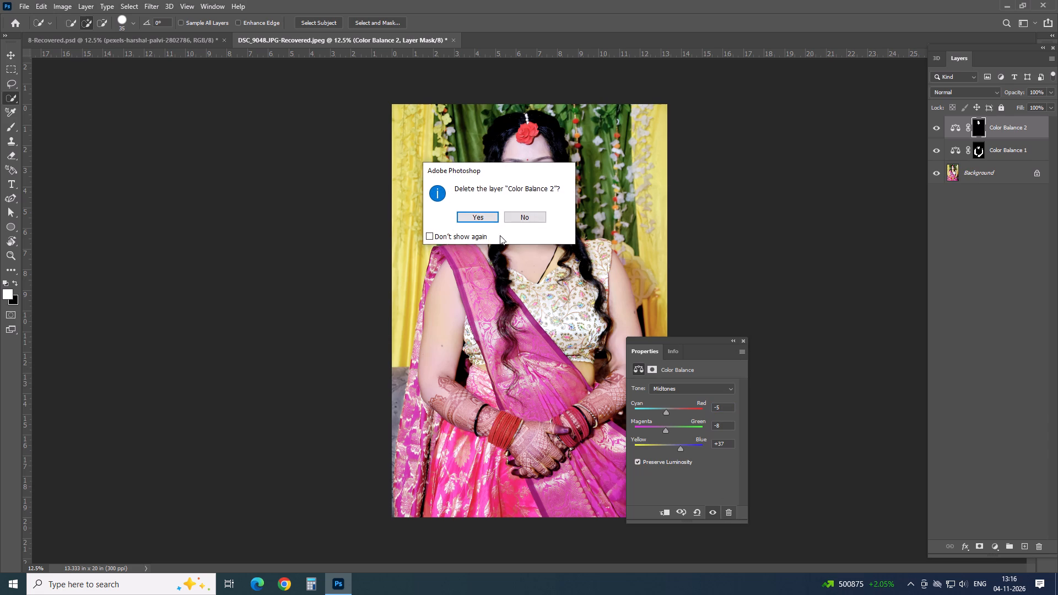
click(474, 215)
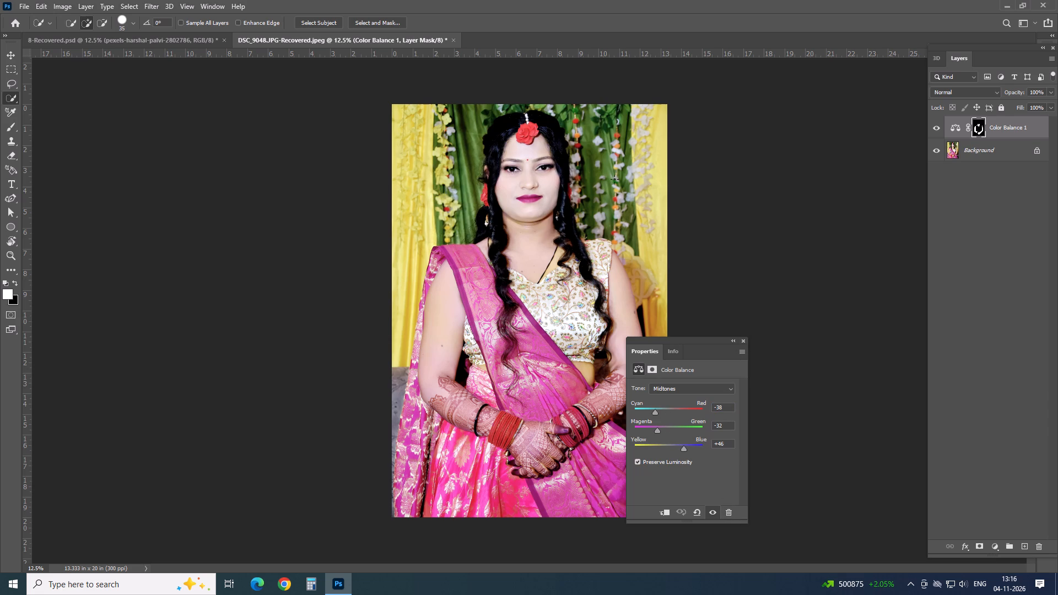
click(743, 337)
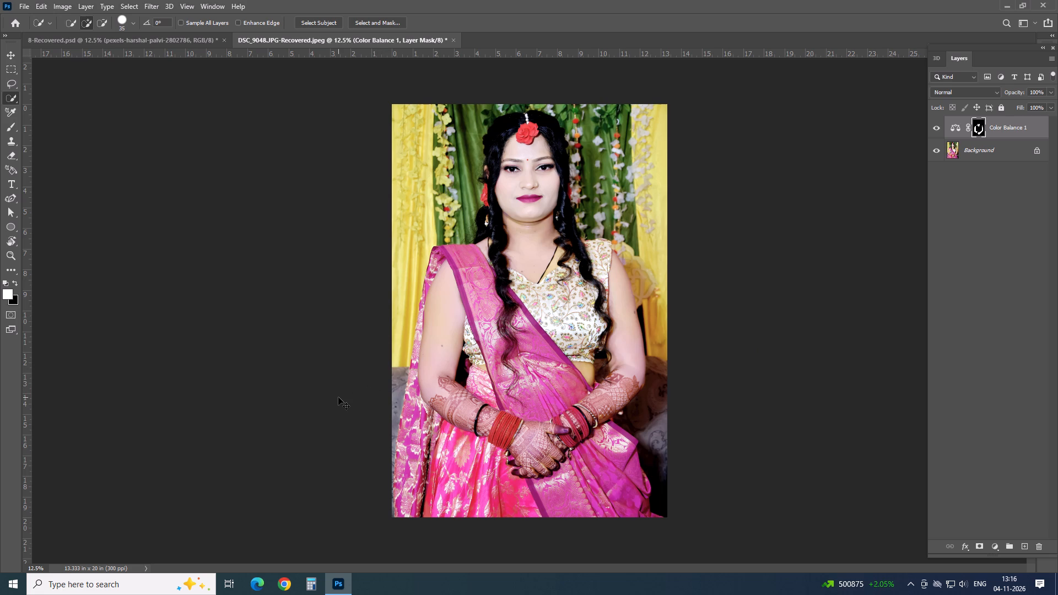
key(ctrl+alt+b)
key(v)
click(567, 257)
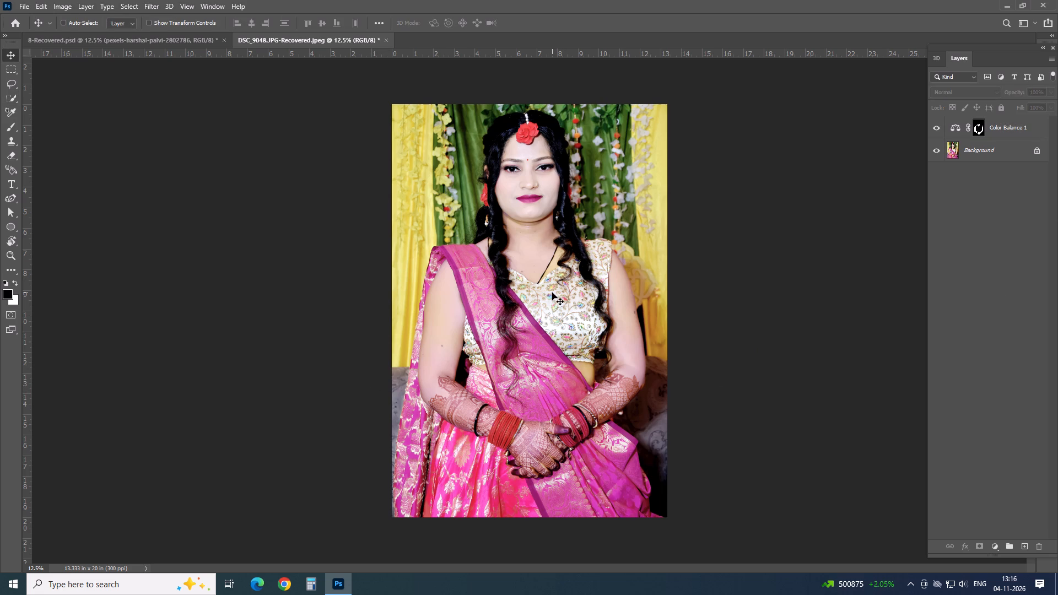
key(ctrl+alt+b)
Compare the portrait with and without the Color Balance 1 layer, and merge that layer down into the Background.
right_click(1019, 129)
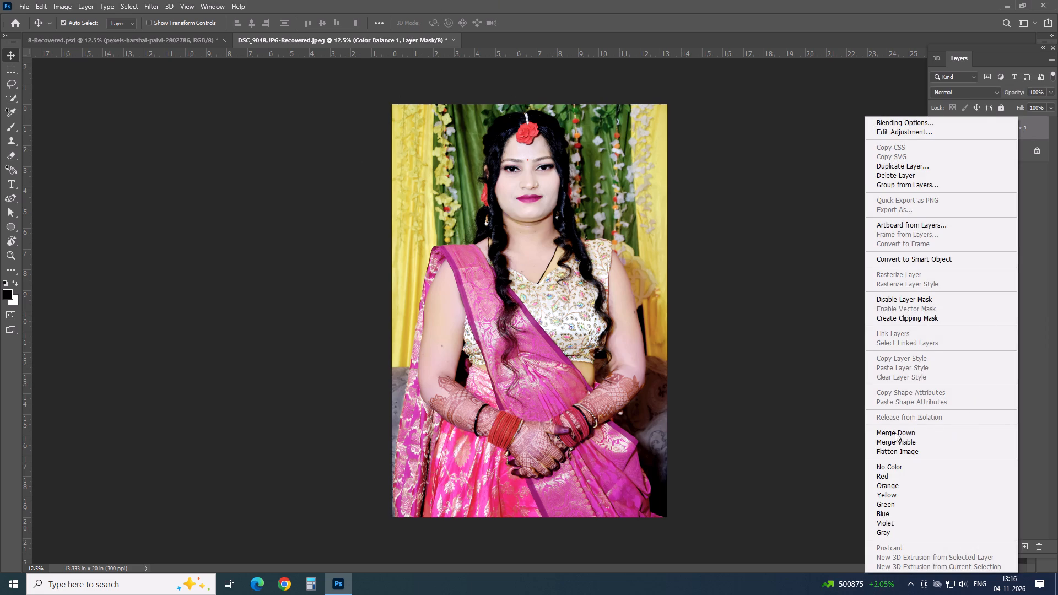
click(816, 315)
click(940, 127)
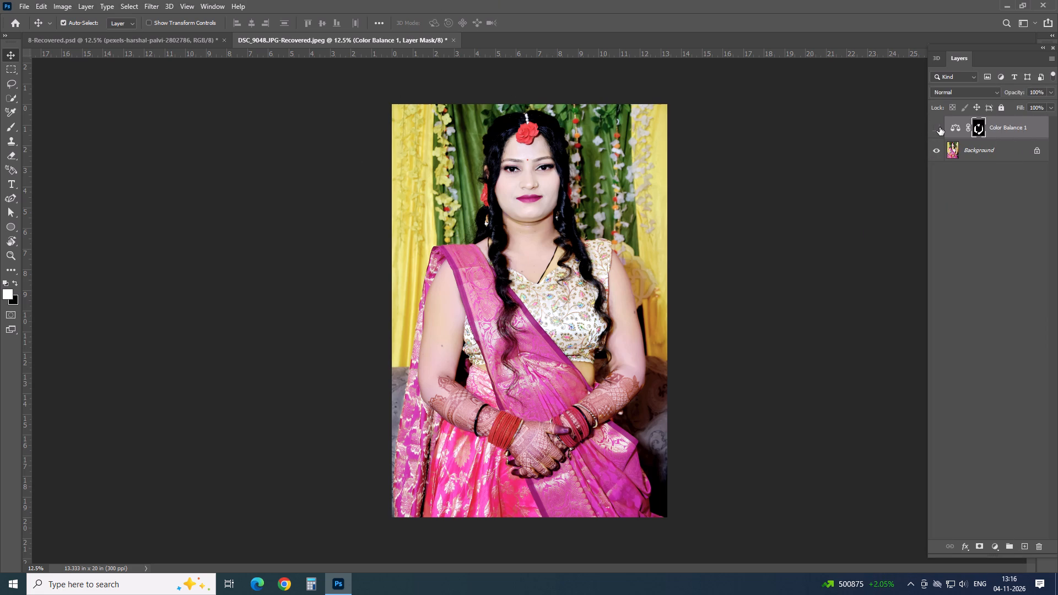
click(940, 127)
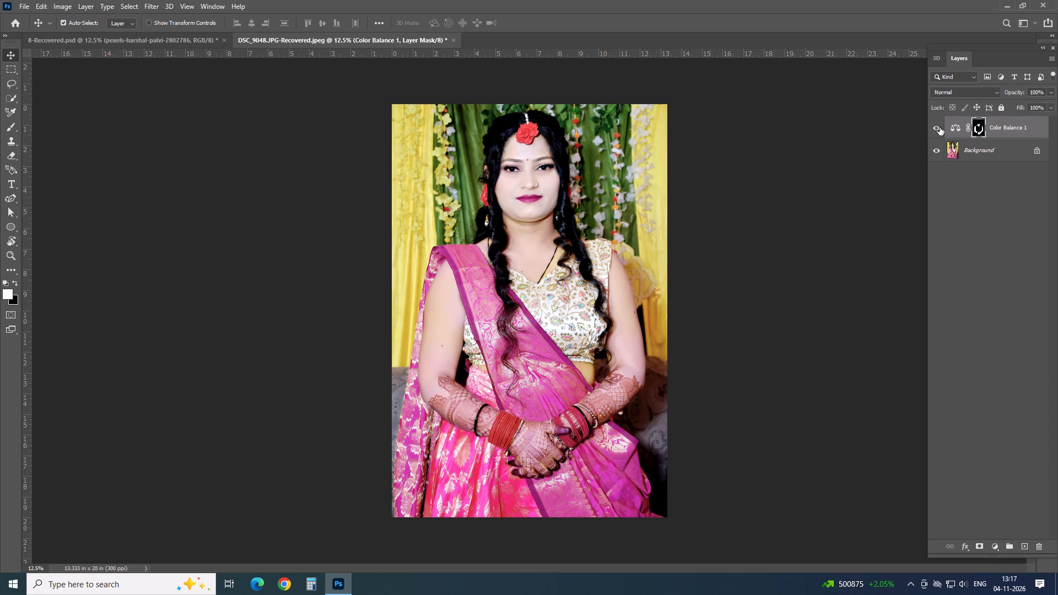
click(940, 127)
click(940, 127)
key(ctrl+e)
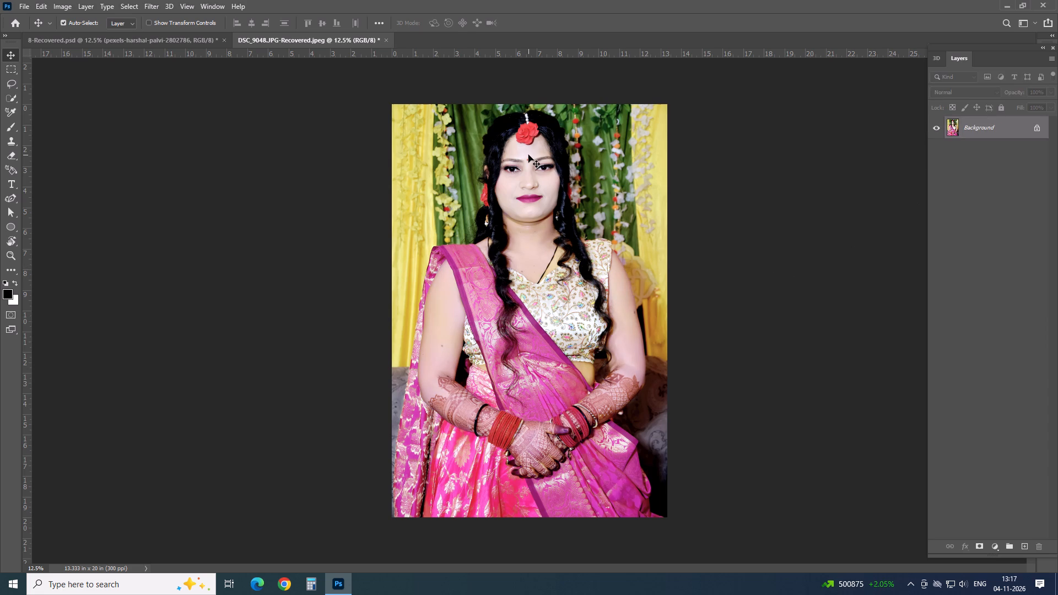
Apply Color Balance to the merged portrait's midtones with Cyan–Red +5, Magenta–Green -8 and Yellow–Blue +9.
key(w)
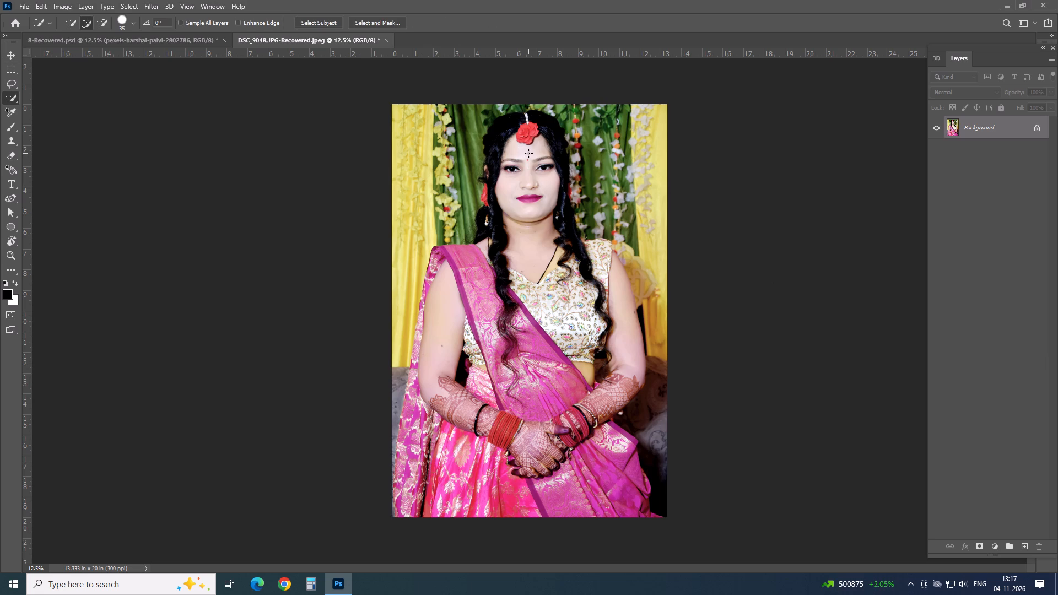
key(ctrl+alt+b)
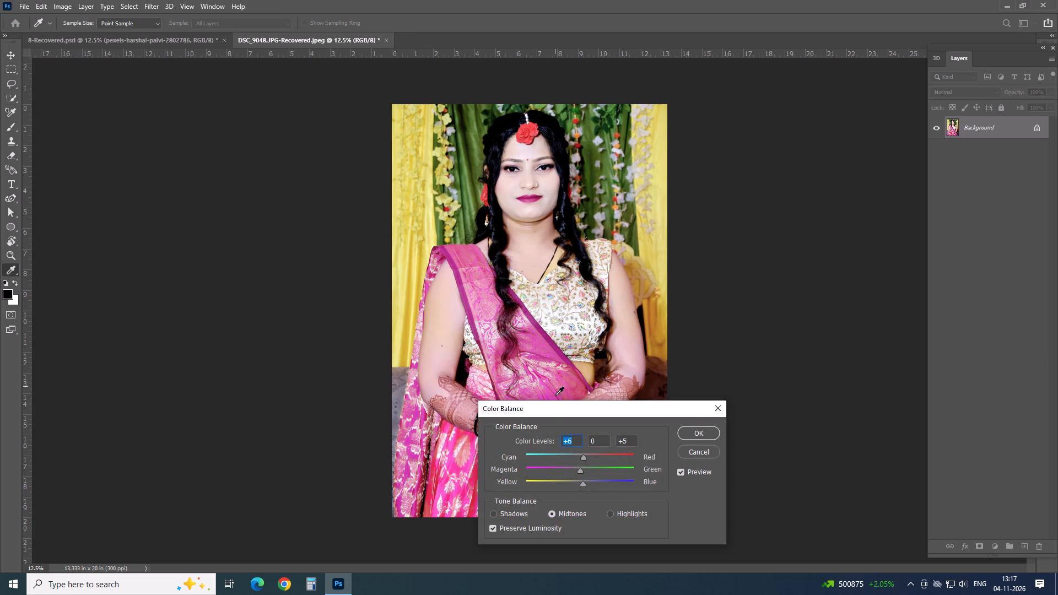
click(577, 454)
click(583, 455)
click(576, 470)
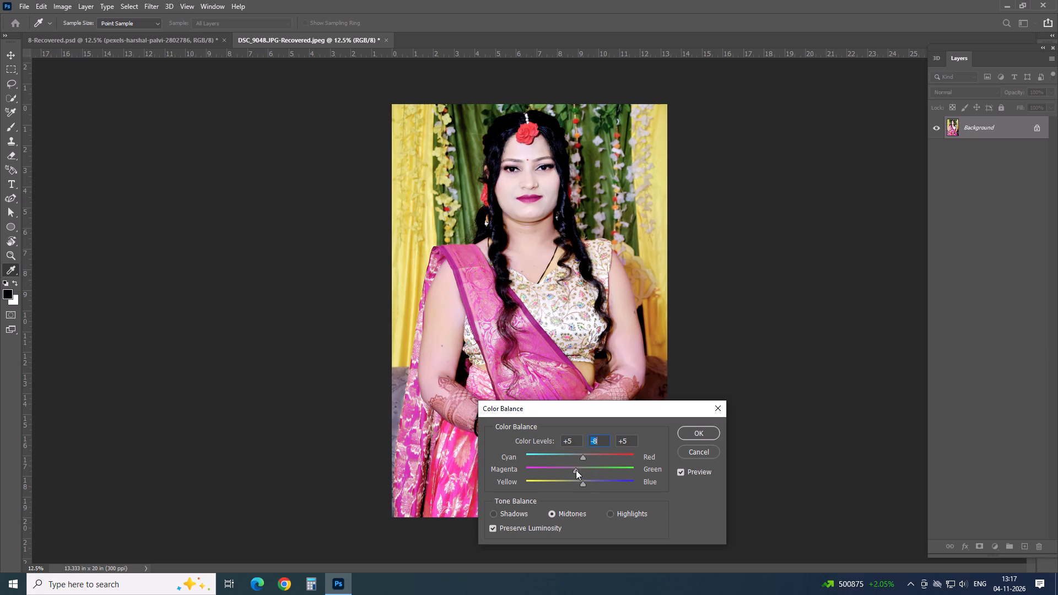
click(589, 480)
click(589, 480)
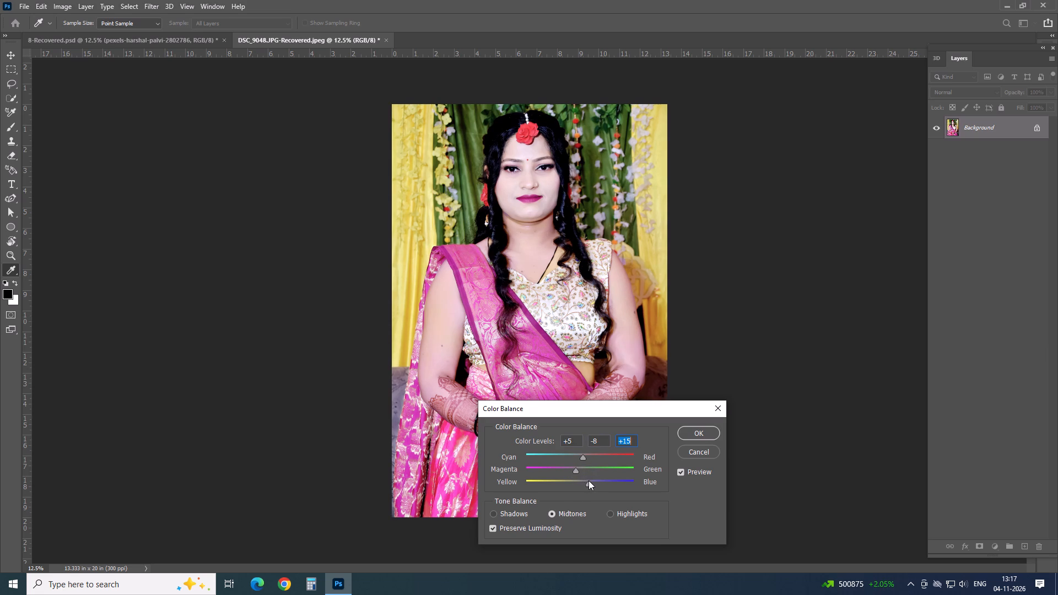
click(692, 432)
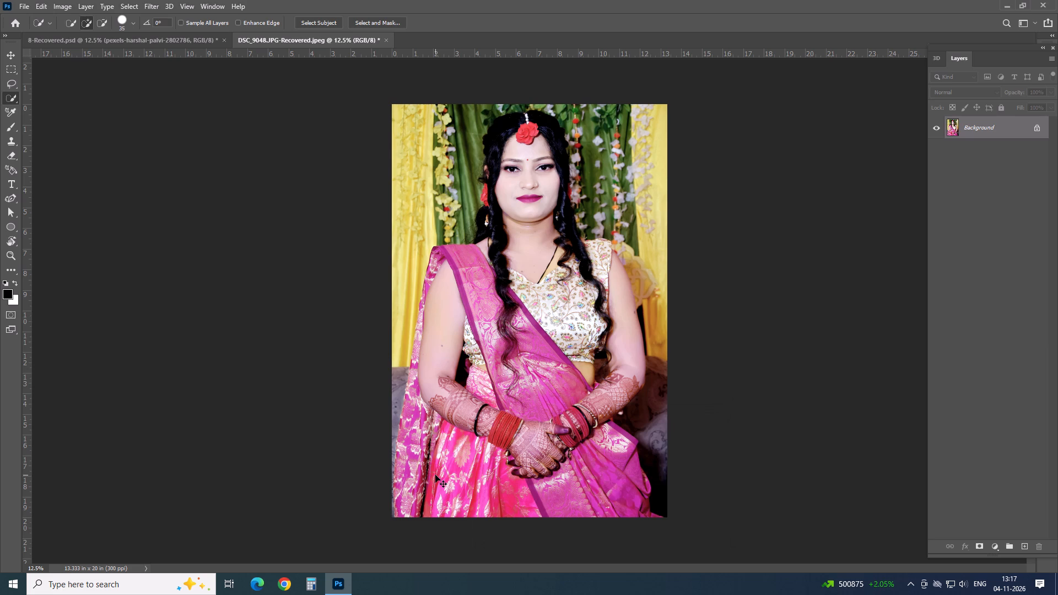
Copy the entire corrected portrait and close its document without saving.
key(ctrl+a)
key(ctrl+c)
key(ctrl+w)
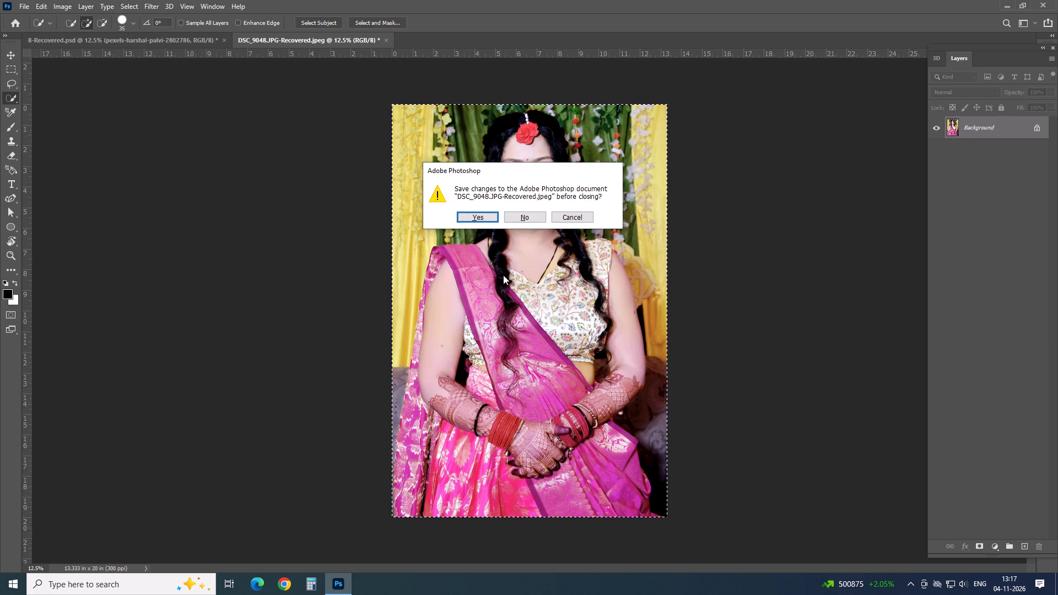
click(530, 219)
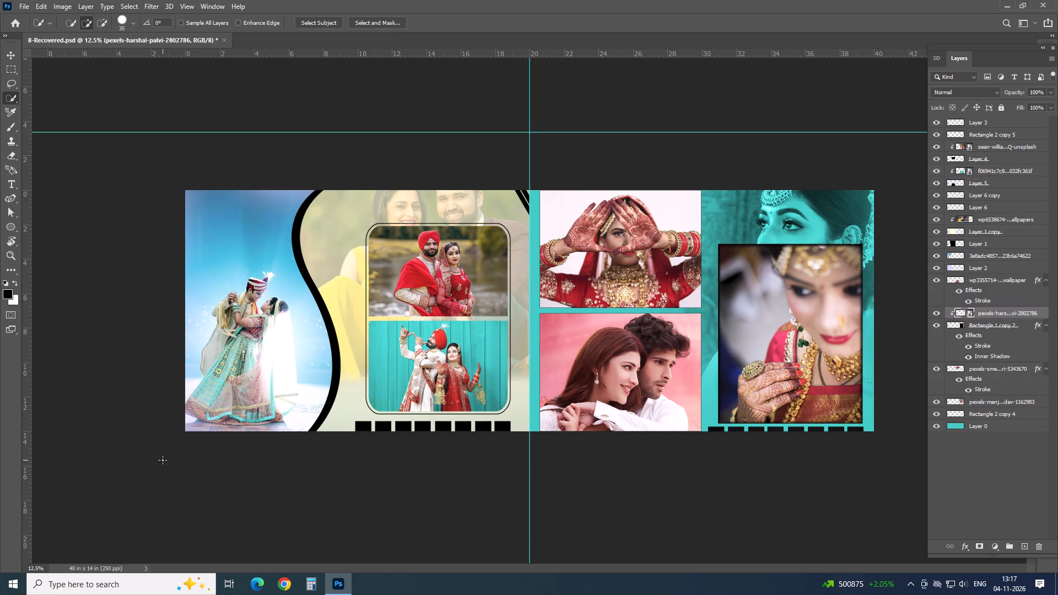
Paste the portrait directly above the blue bridal couple photo's layer in the album spread and clip it to that layer.
key(v)
click(245, 317)
key(ctrl+v)
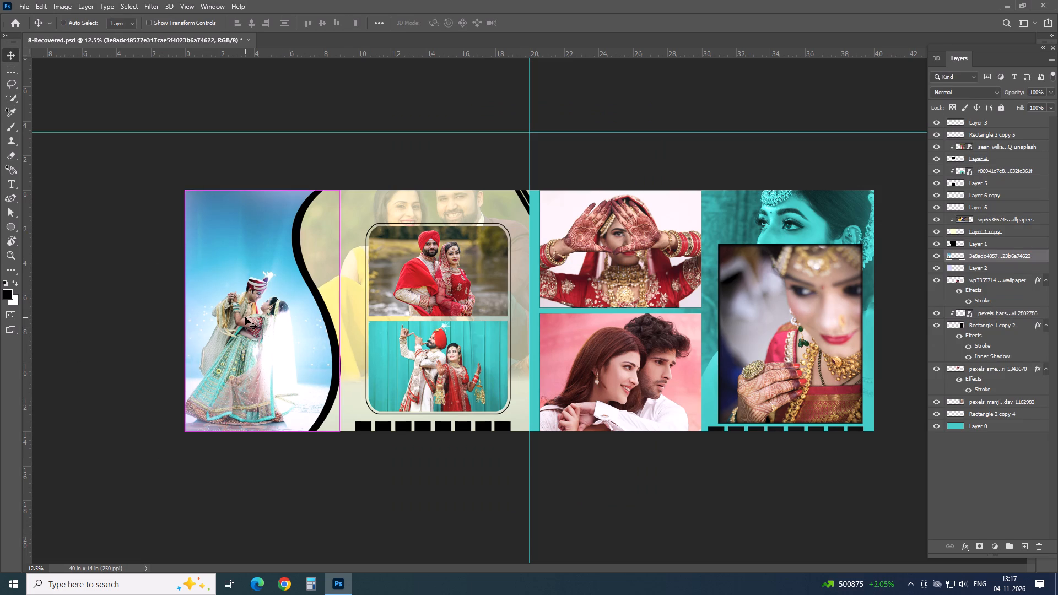
key(ctrl+alt+g)
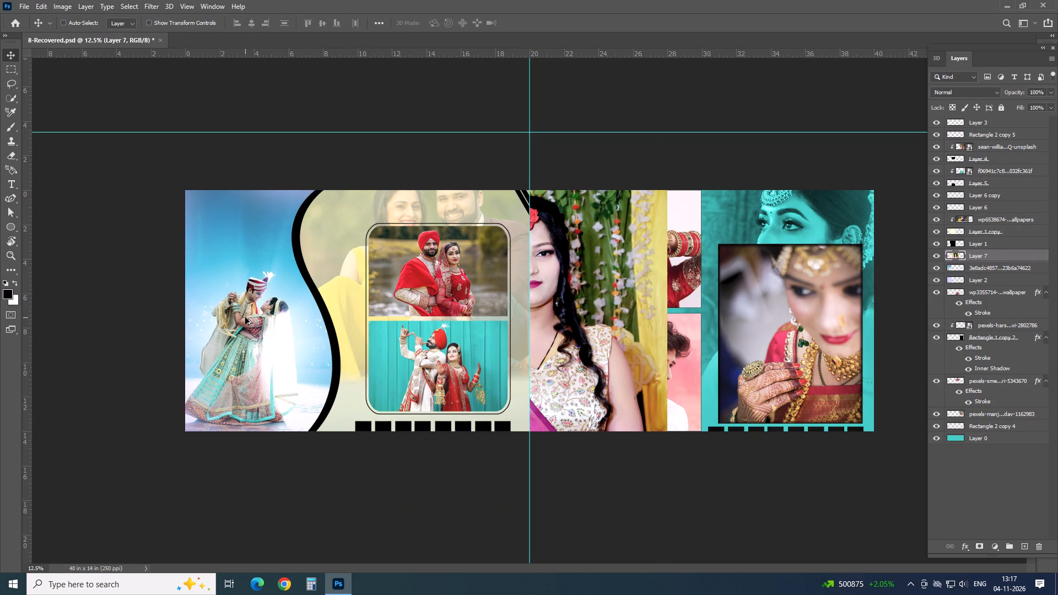
Scale the pasted portrait to about 58% and move it over the curved photo area at the spread's left end.
key(ctrl+t)
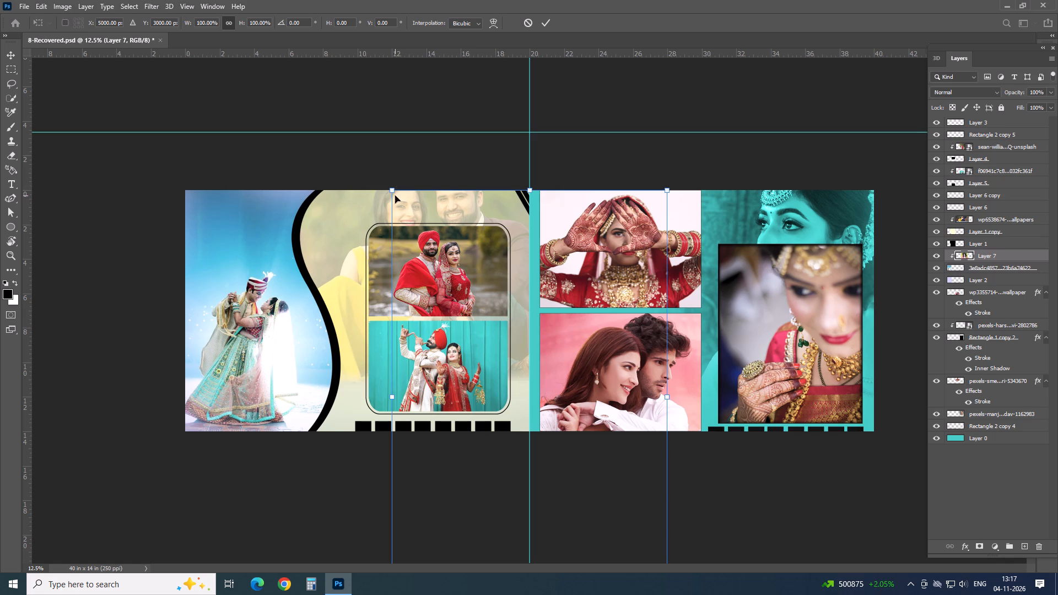
drag(393, 193, 505, 342)
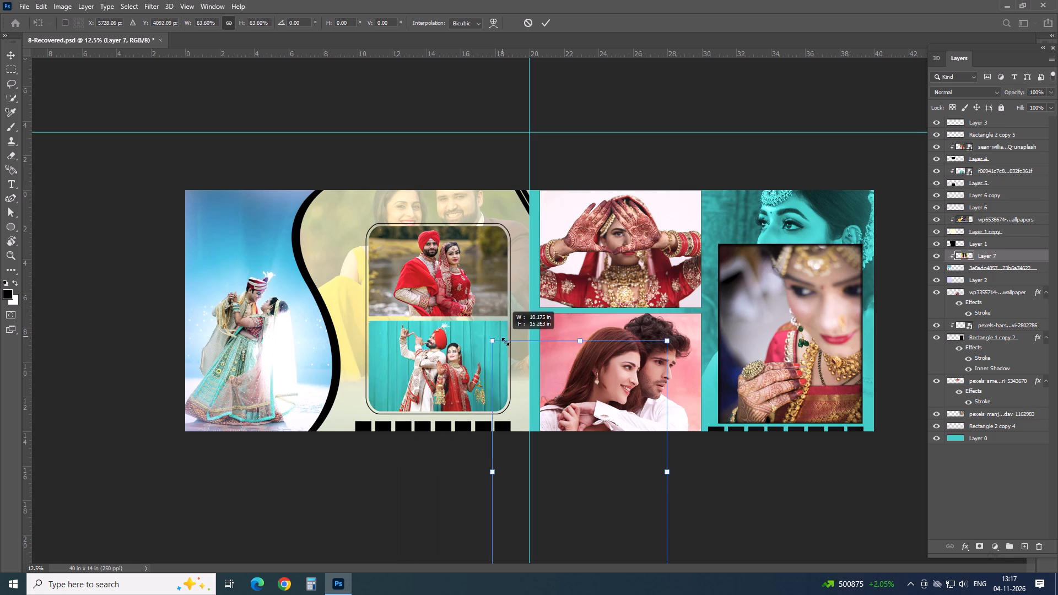
drag(505, 342, 515, 364)
scroll(515, 364, up, 1)
drag(553, 480, 237, 279)
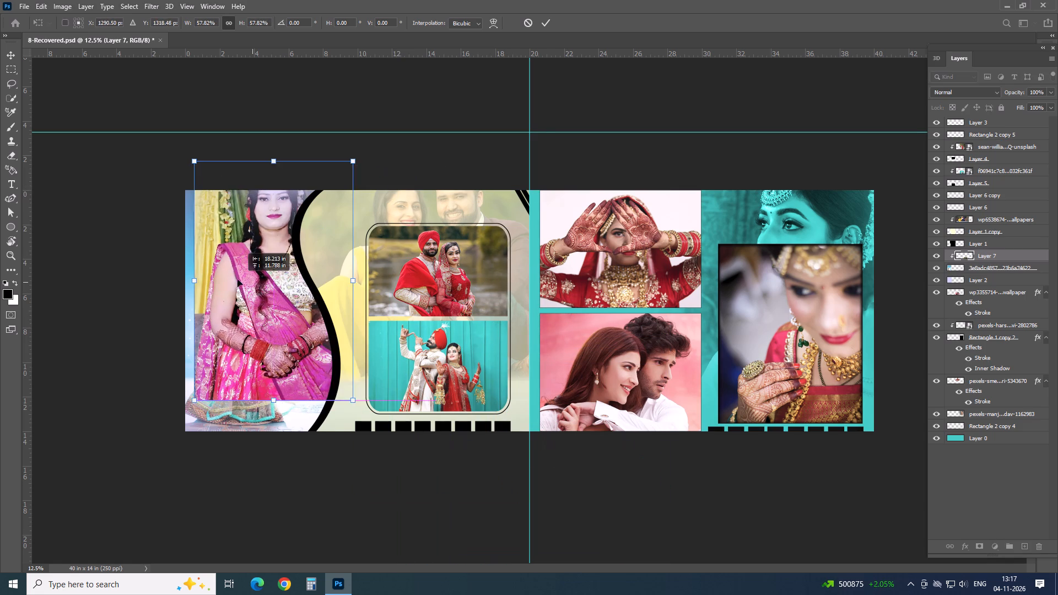
drag(237, 279, 215, 305)
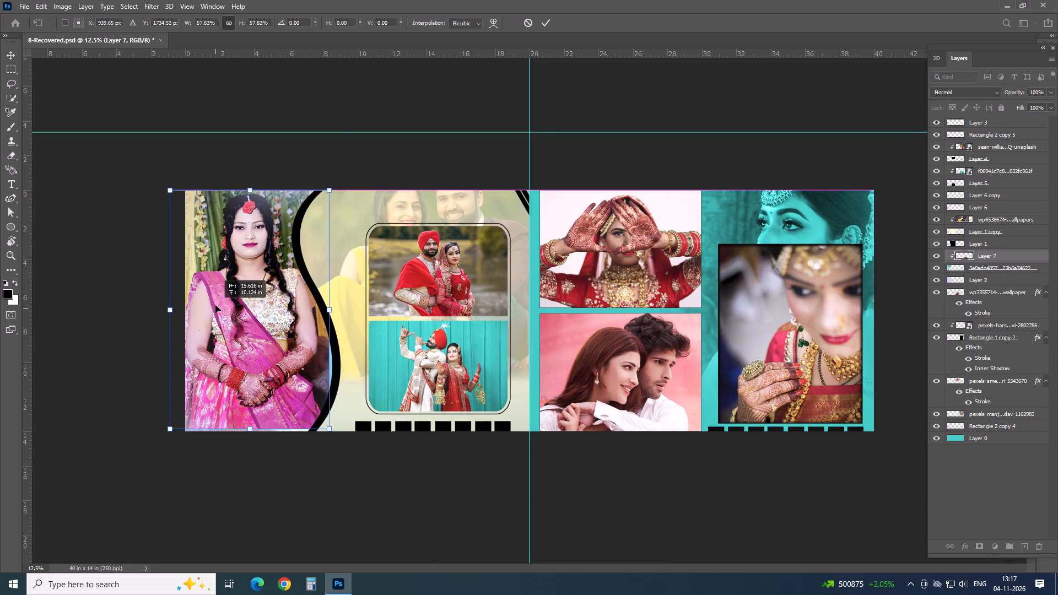
drag(215, 305, 217, 309)
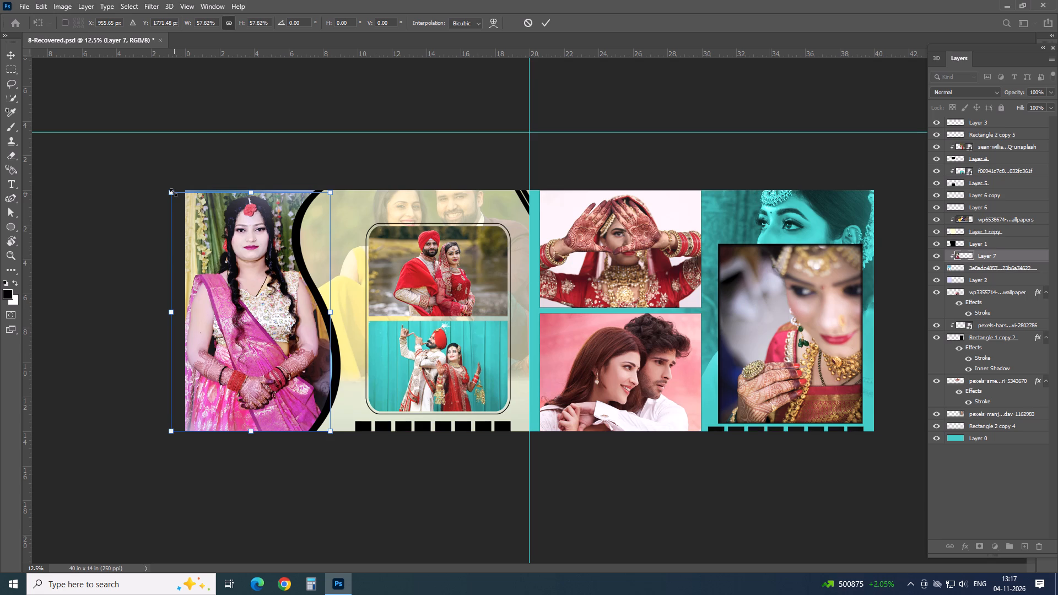
Fine-tune the portrait's position slightly up and left within the curved photo area and apply the transform.
drag(171, 191, 175, 187)
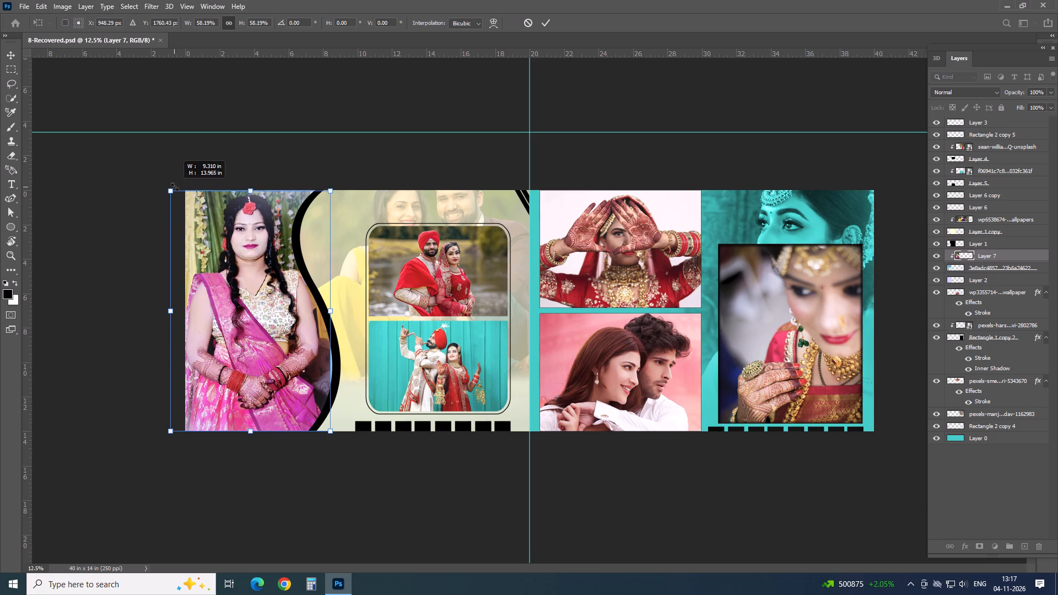
drag(175, 187, 176, 188)
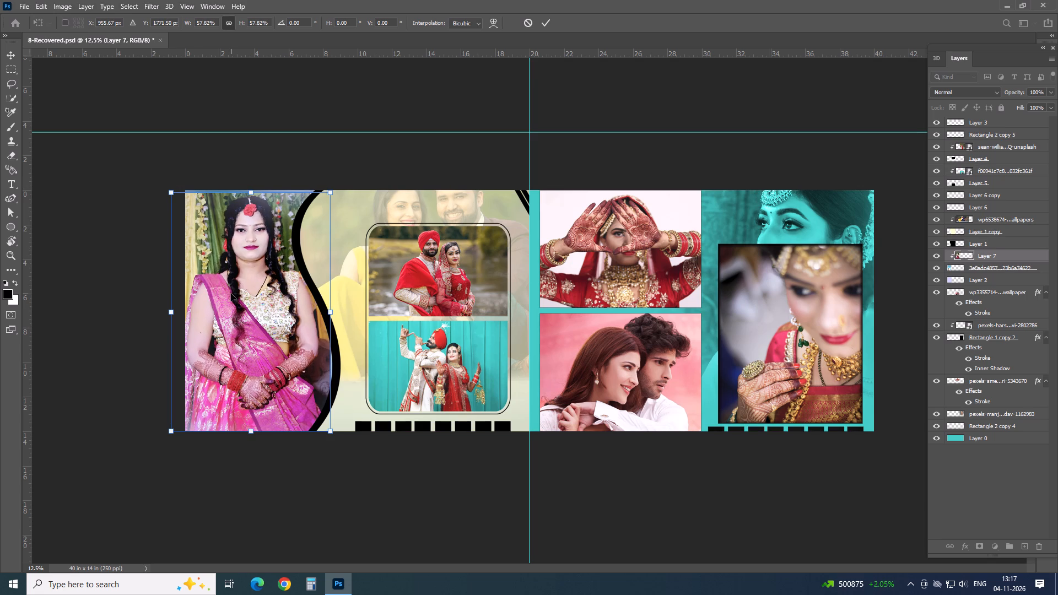
key(Up)
key(Up)
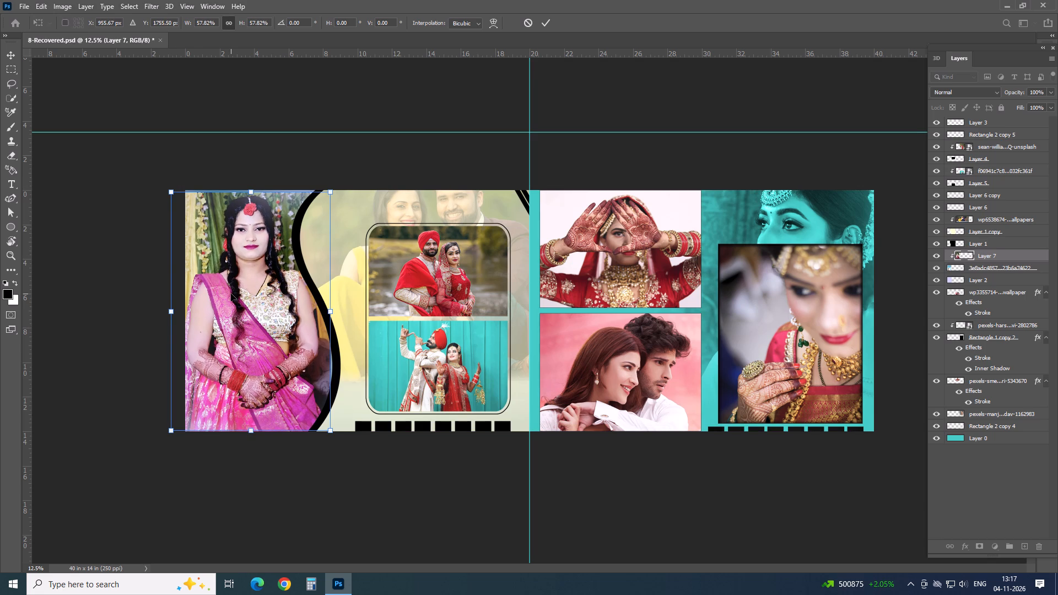
key(Up)
key(Down)
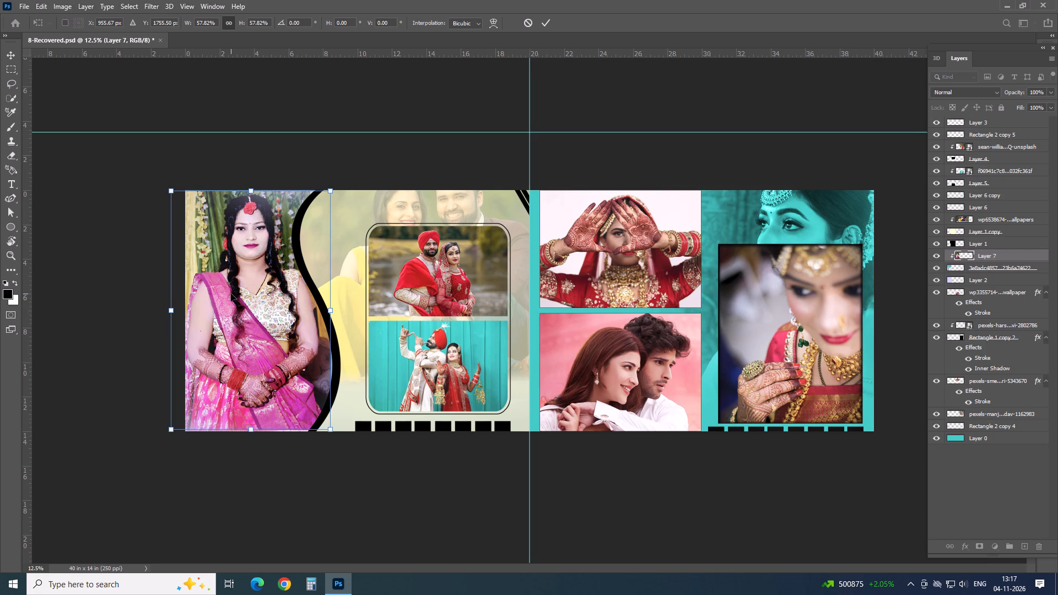
key(Left)
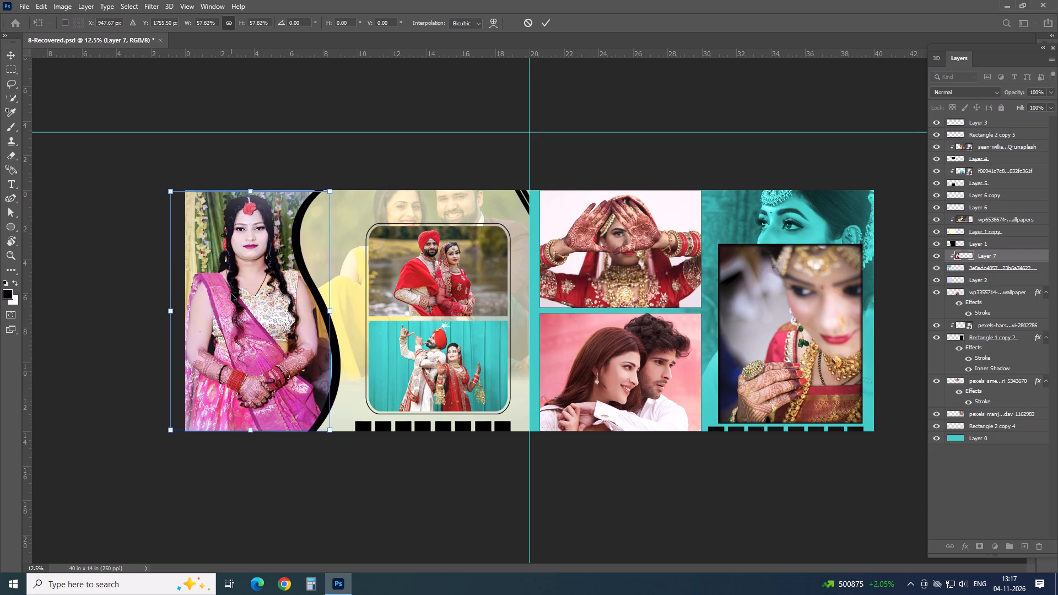
key(Return)
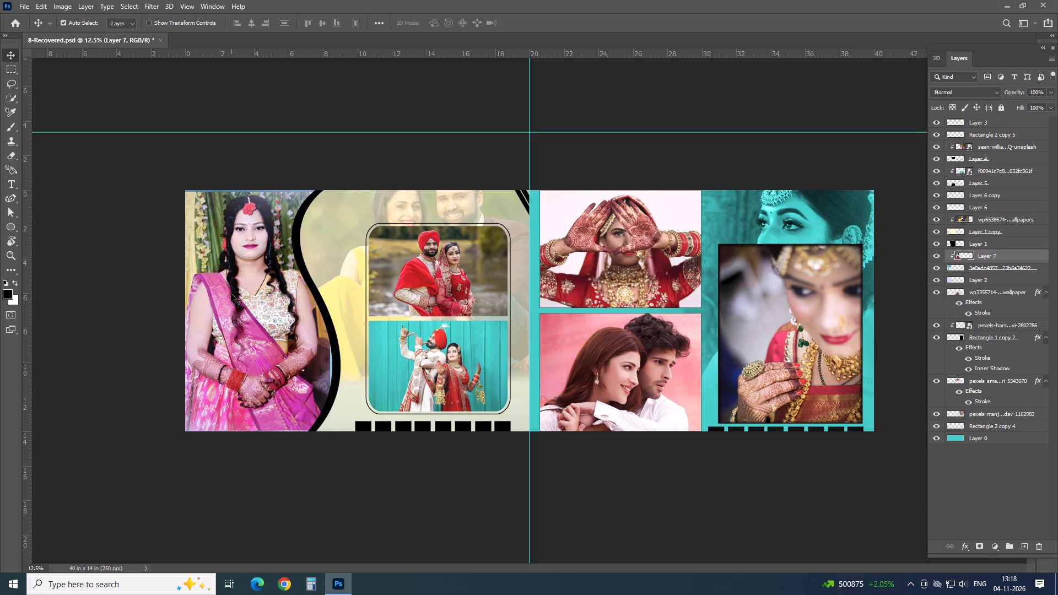
Quit the Creative Cloud repair dialog and return to the album spread.
key(alt+Tab)
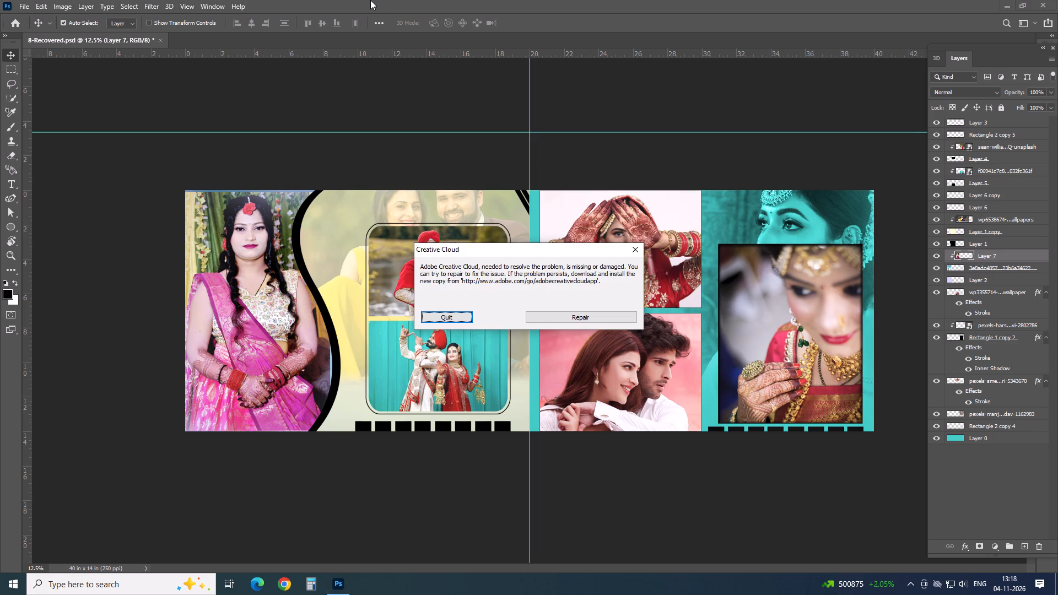
click(454, 318)
key(alt+Tab)
key(alt+Tab)
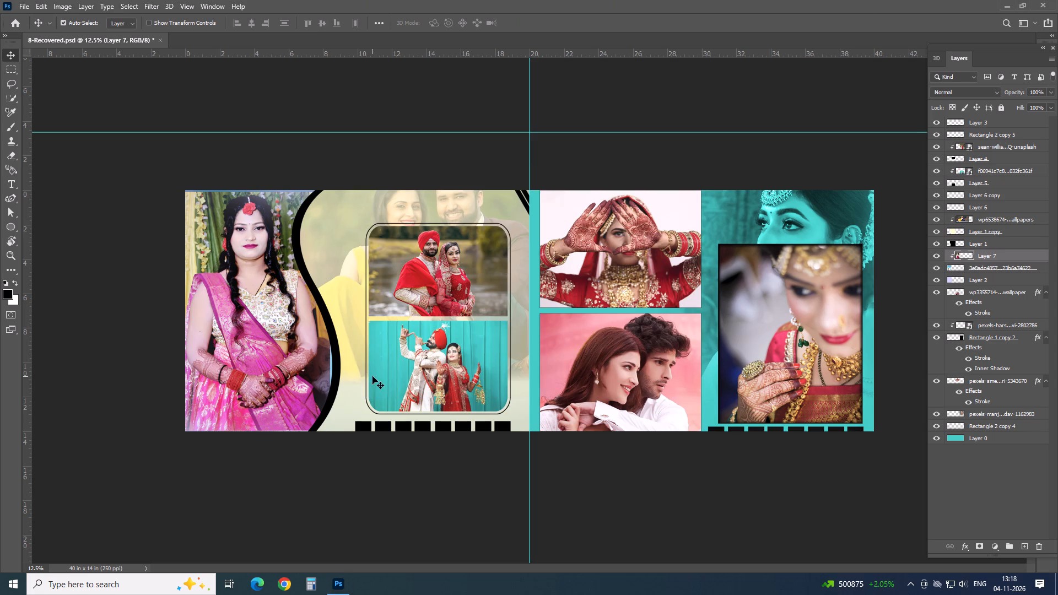
In File Explorer, open the "3 girl haldi" folder of the 14X40 wedding project on MY WORK (E:) and compare its photos with the spread.
click(1006, 2)
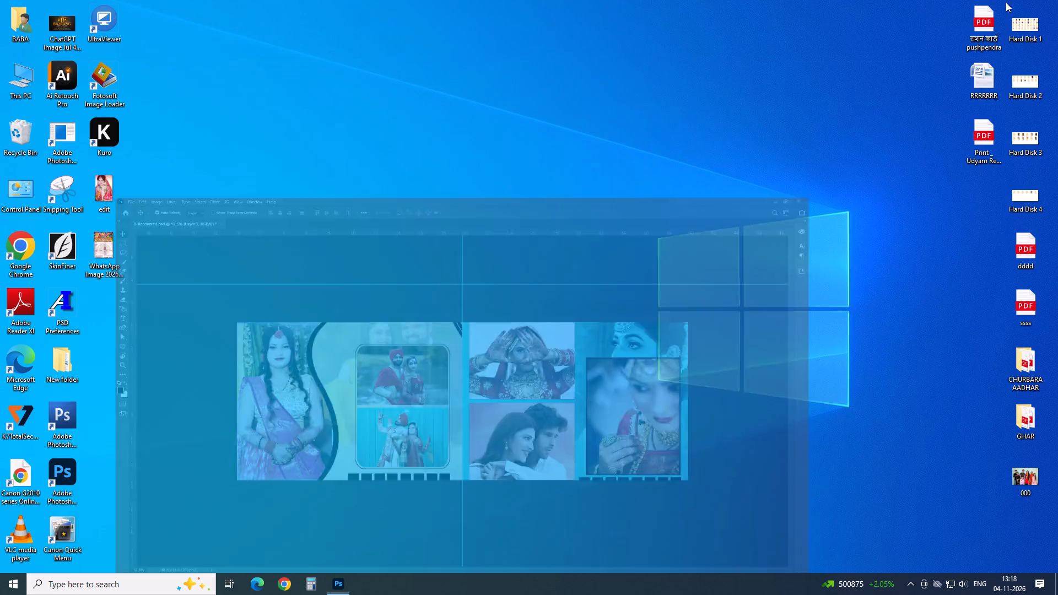
double_click(15, 80)
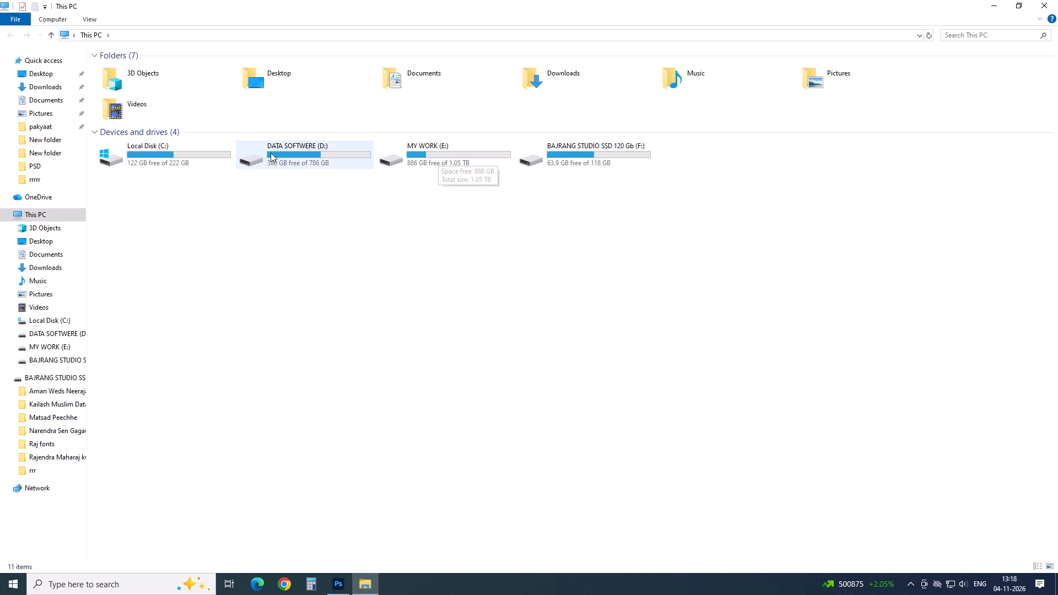
double_click(442, 156)
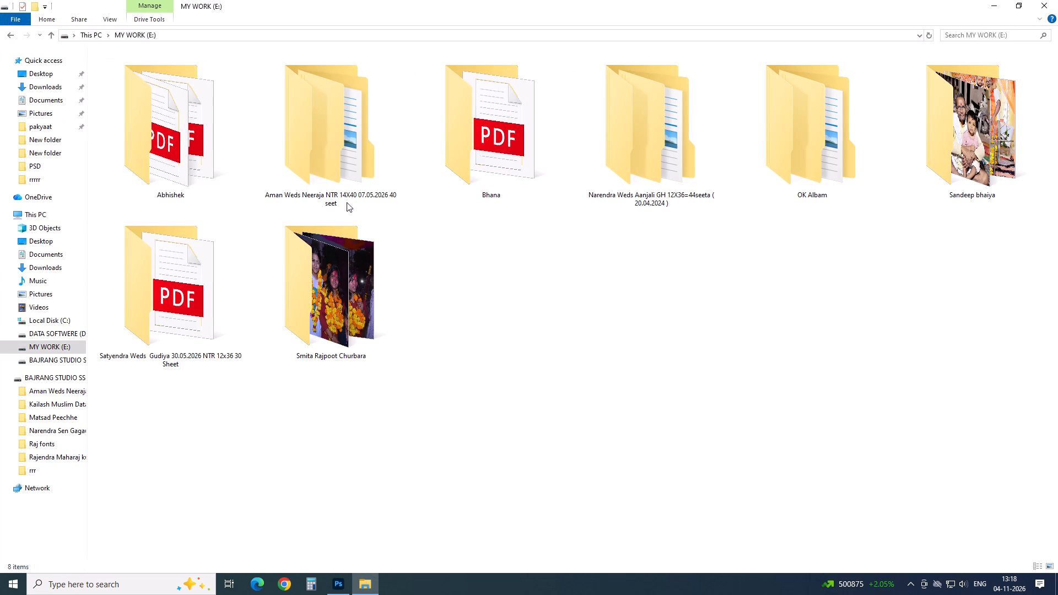
double_click(320, 116)
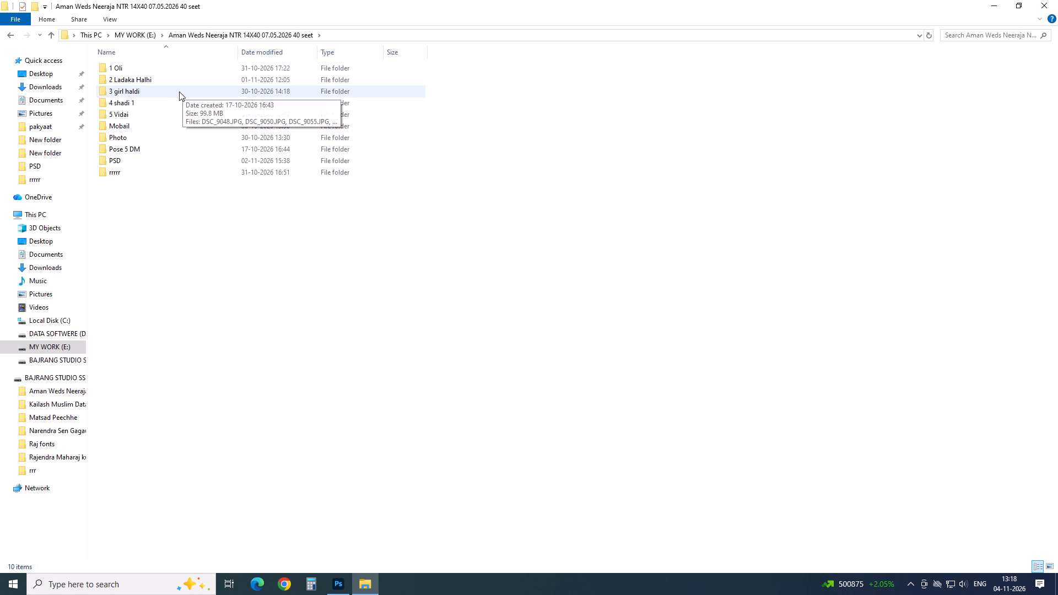
double_click(179, 91)
click(194, 68)
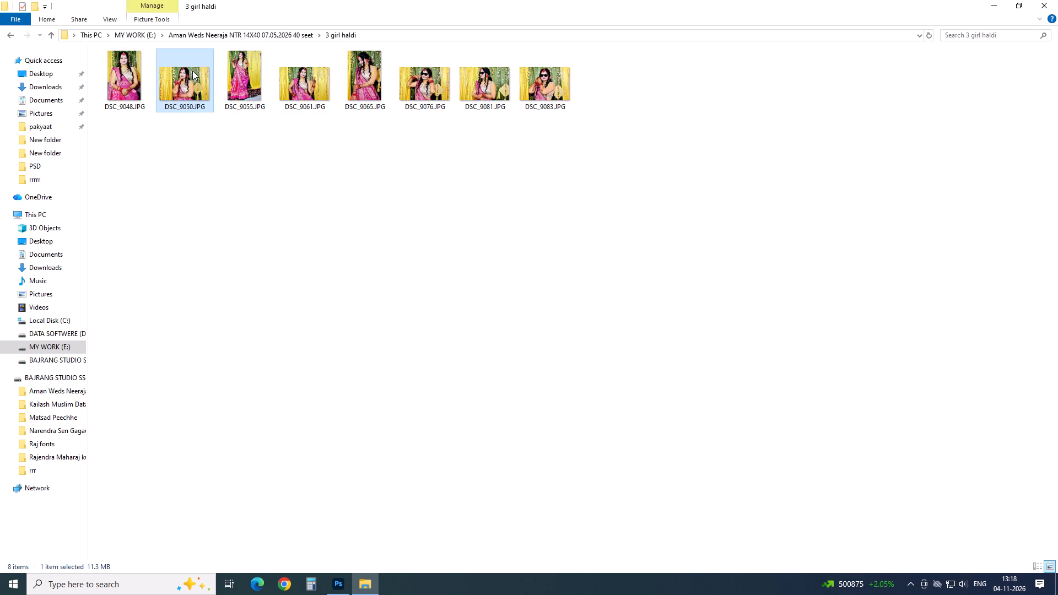
click(253, 139)
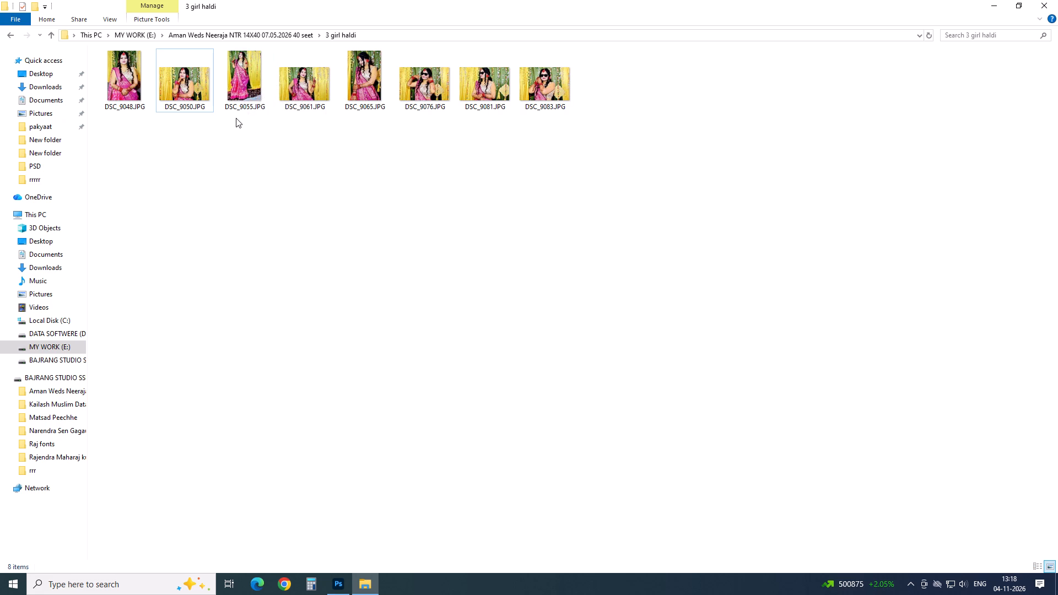
key(alt+Tab)
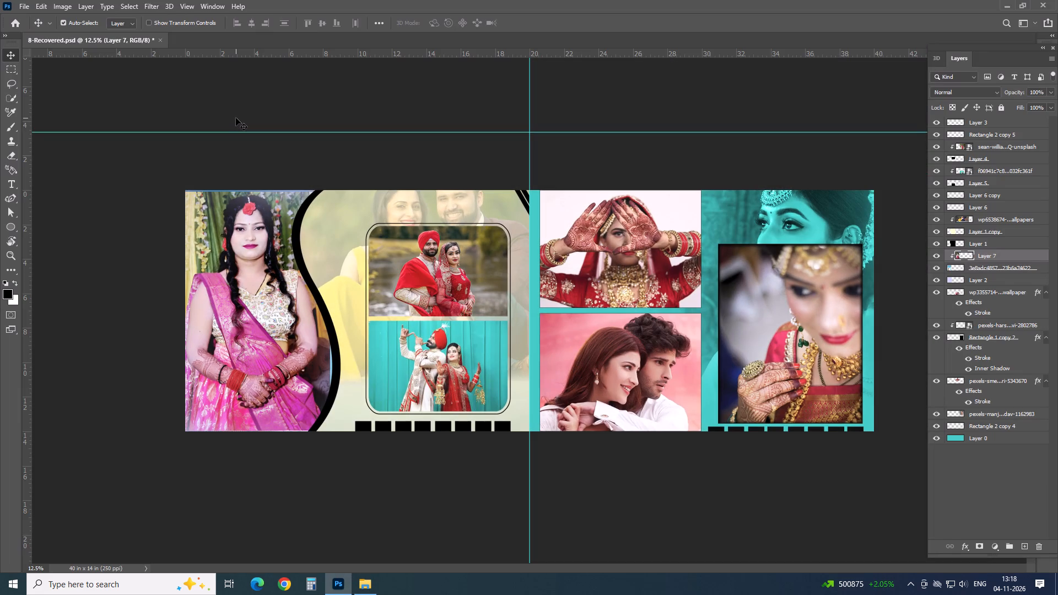
key(alt+Tab)
key(alt+Tab)
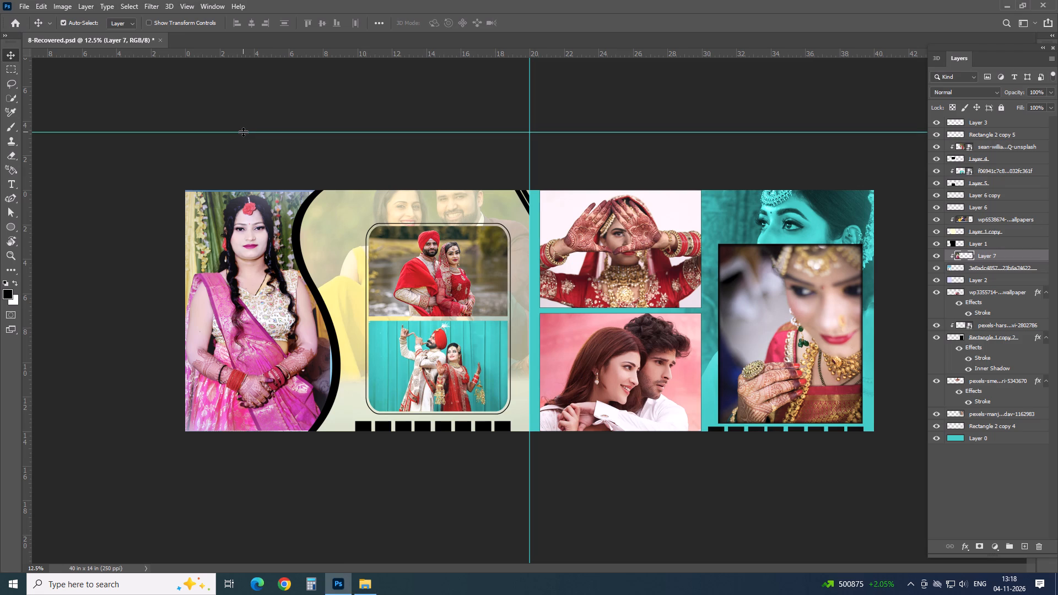
key(alt+Tab)
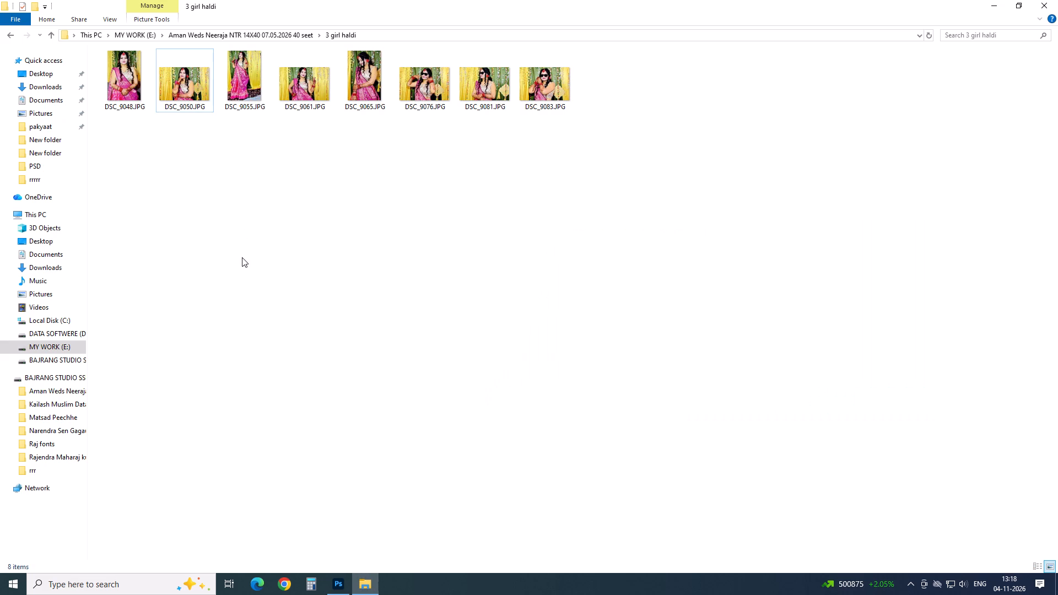
key(alt+Tab)
Paste the portrait directly above the close-up bride photo in the spread's black-bordered frame and clip it to that frame.
click(245, 275)
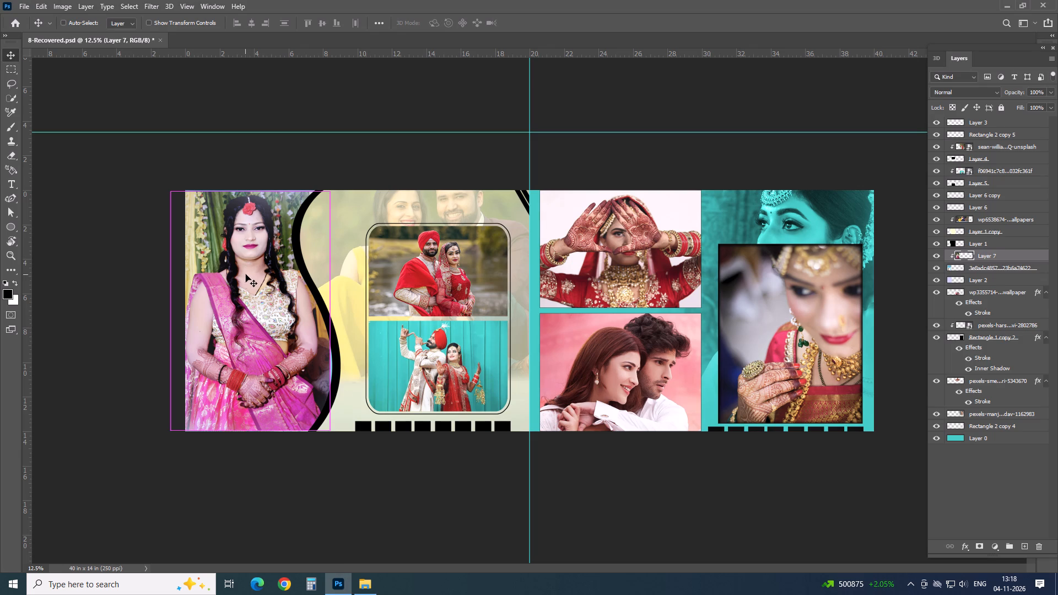
click(797, 315)
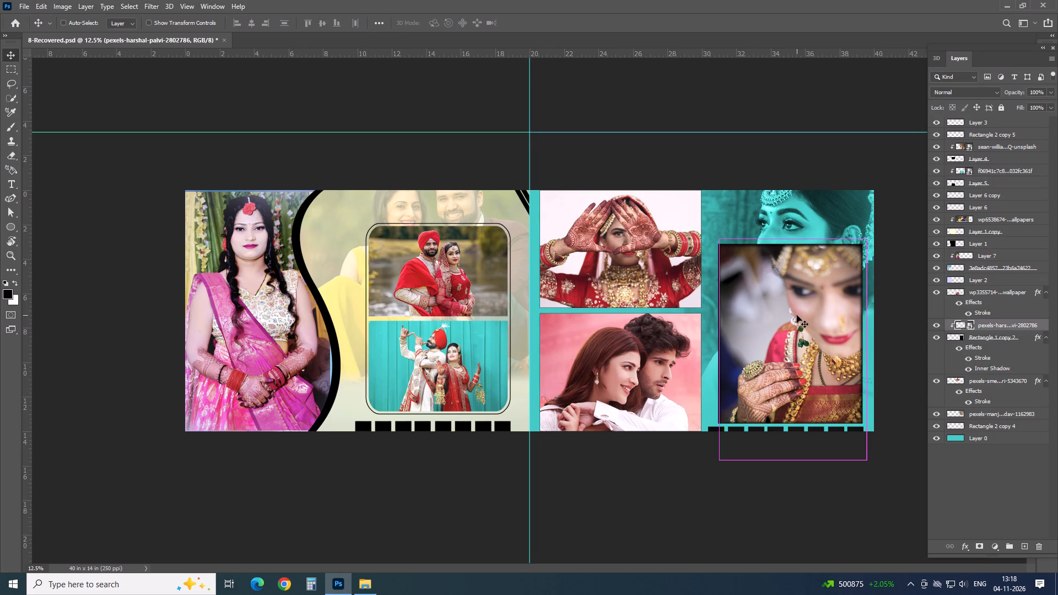
key(ctrl+v)
key(ctrl+alt+g)
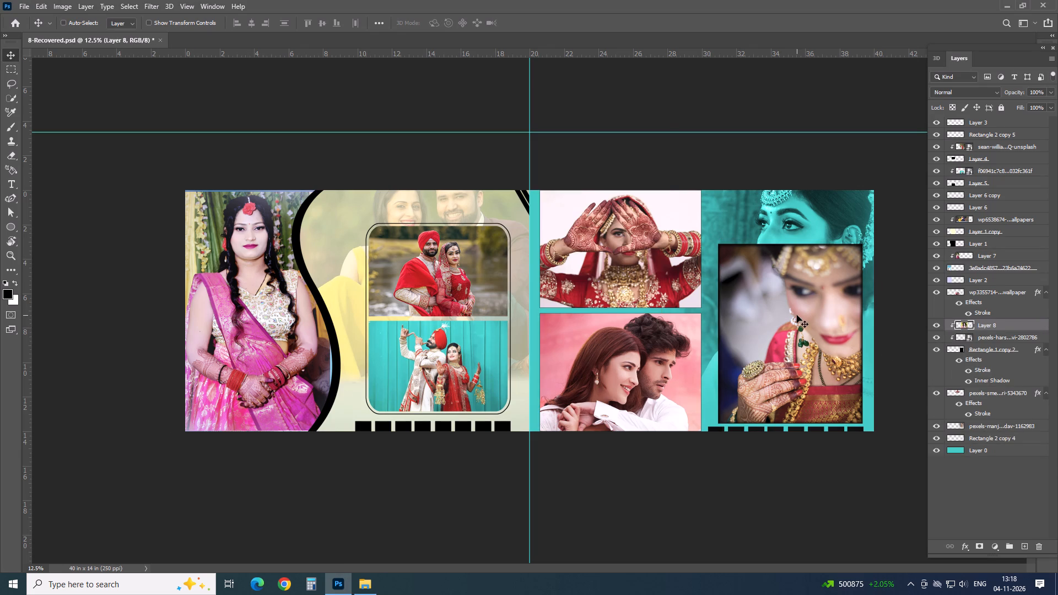
Scale the portrait to about 52.8% and position it so it fills the black-bordered frame, then apply the transform.
key(ctrl+t)
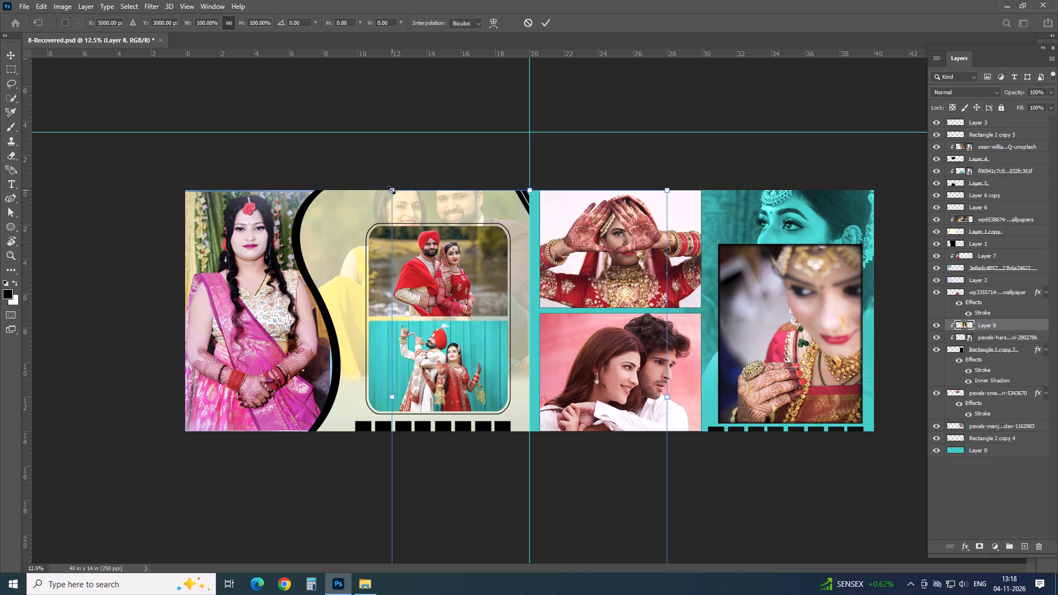
drag(391, 190, 515, 340)
drag(549, 480, 703, 410)
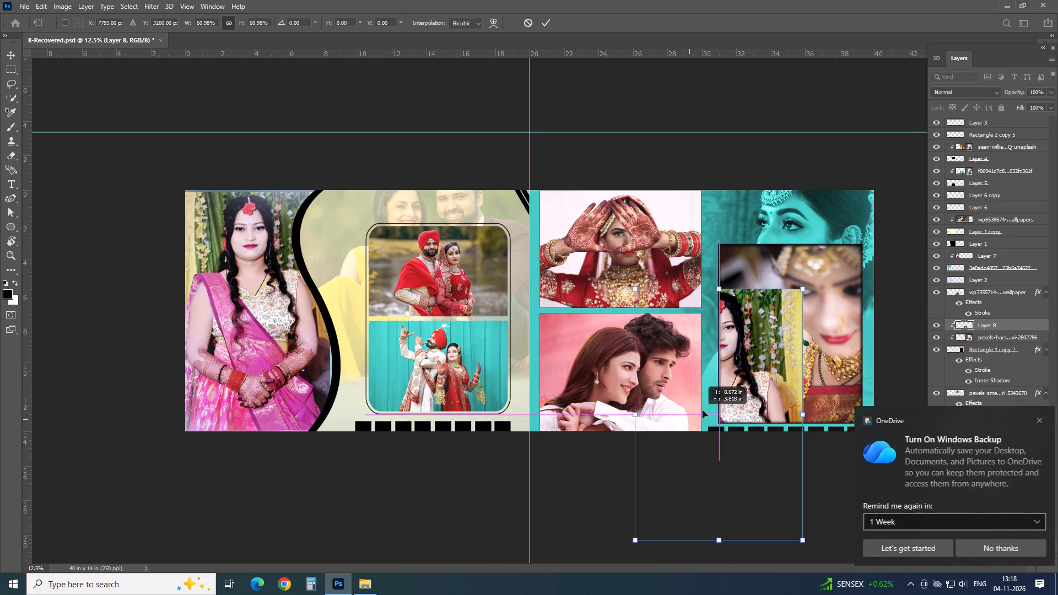
drag(703, 410, 748, 372)
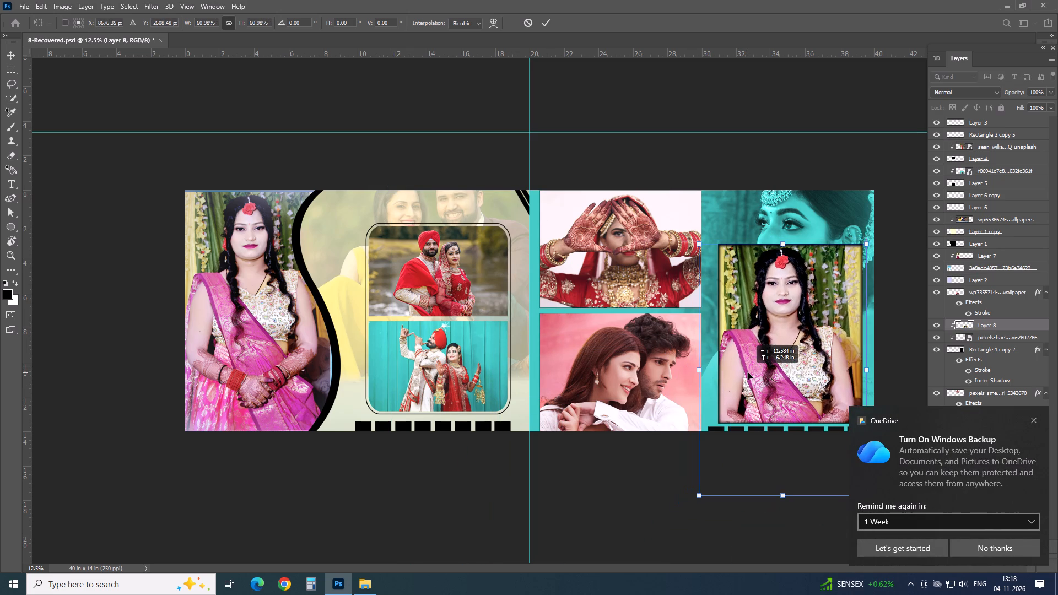
drag(748, 372, 754, 374)
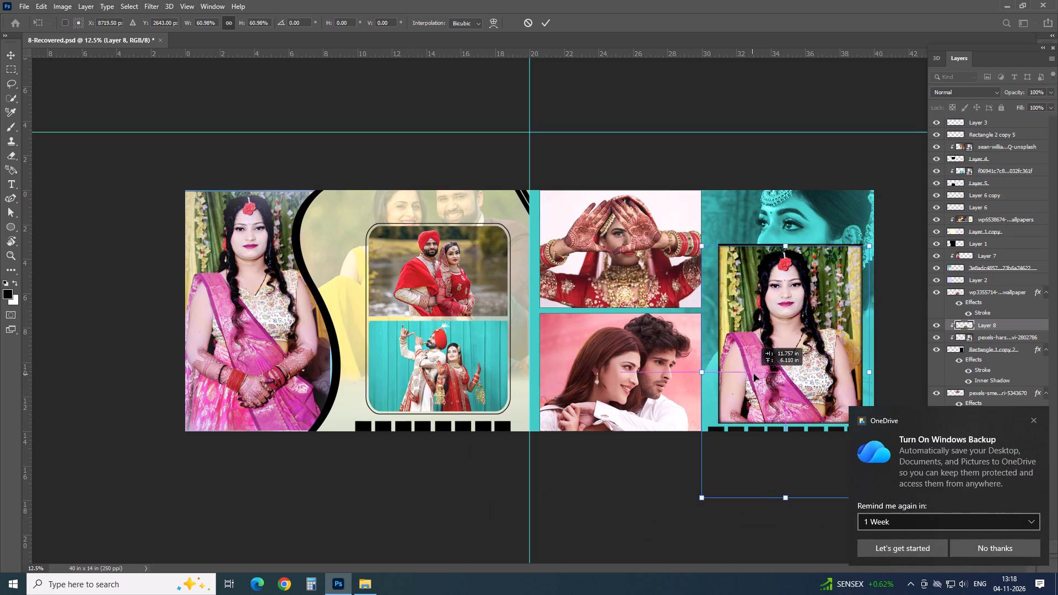
drag(754, 374, 744, 369)
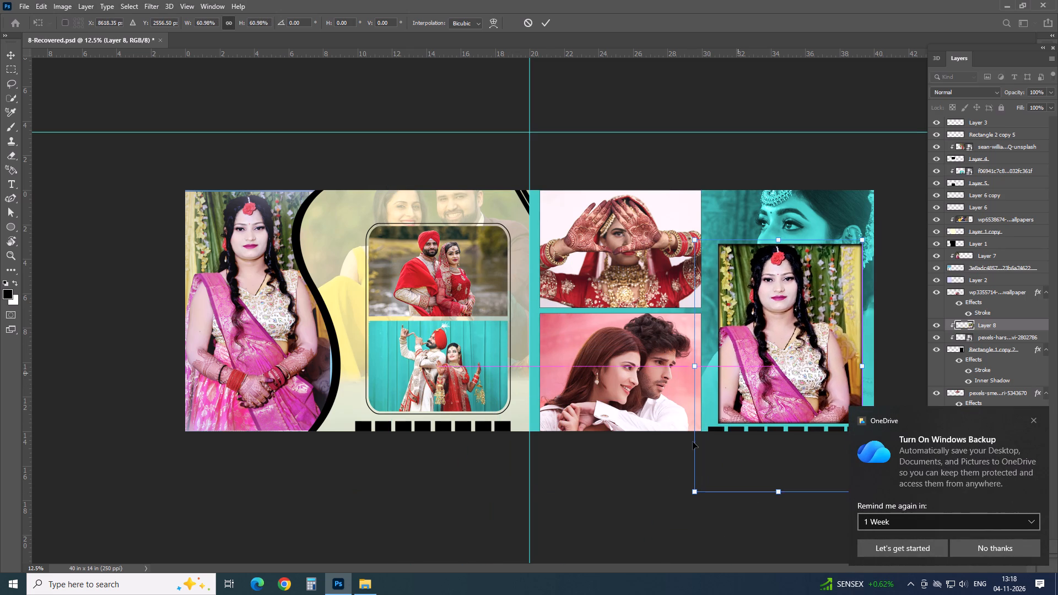
drag(696, 491, 716, 453)
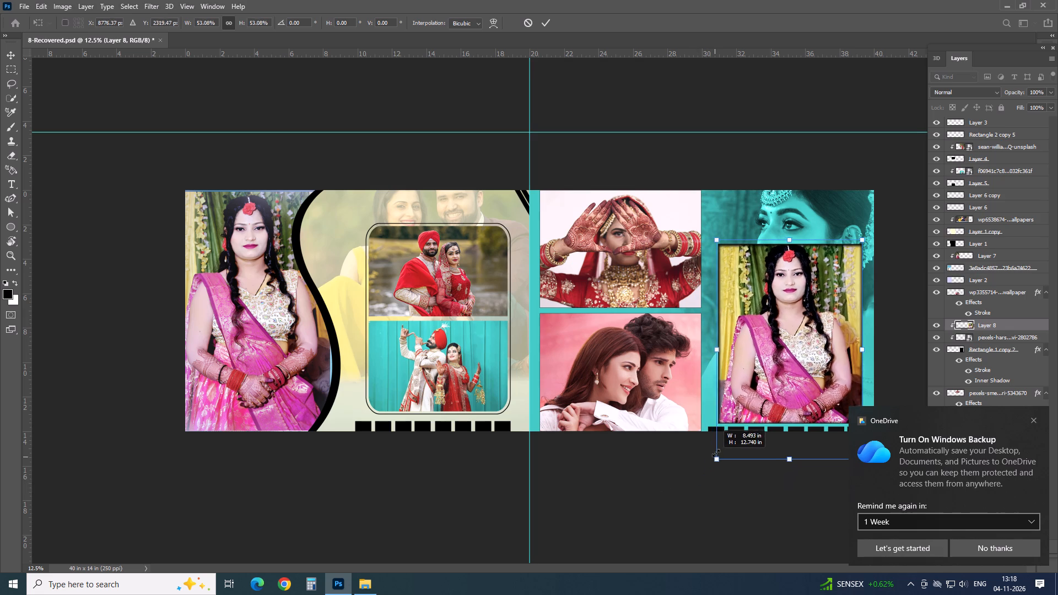
drag(716, 453, 710, 452)
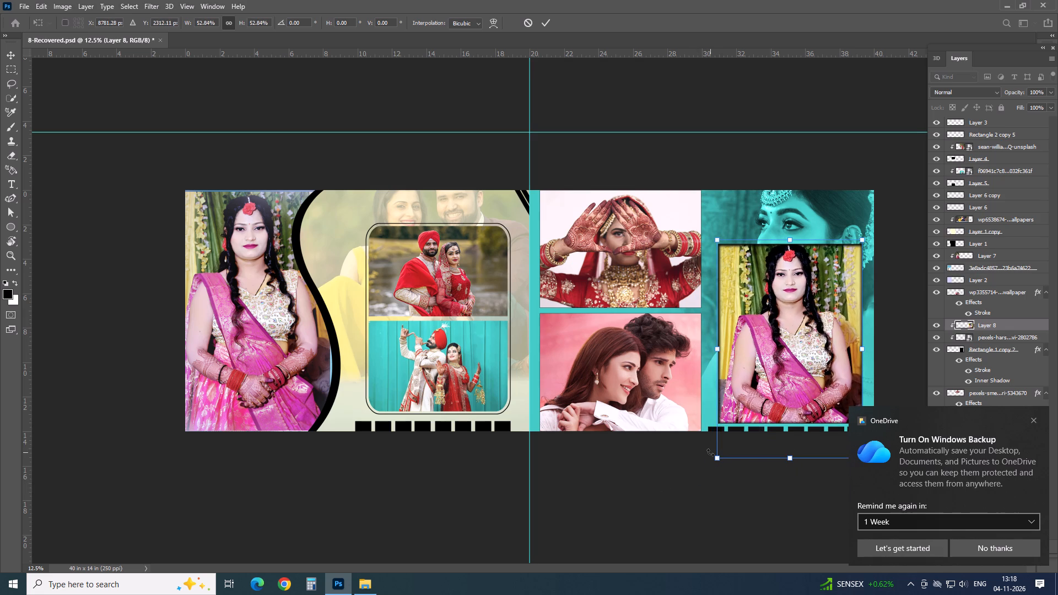
click(1033, 419)
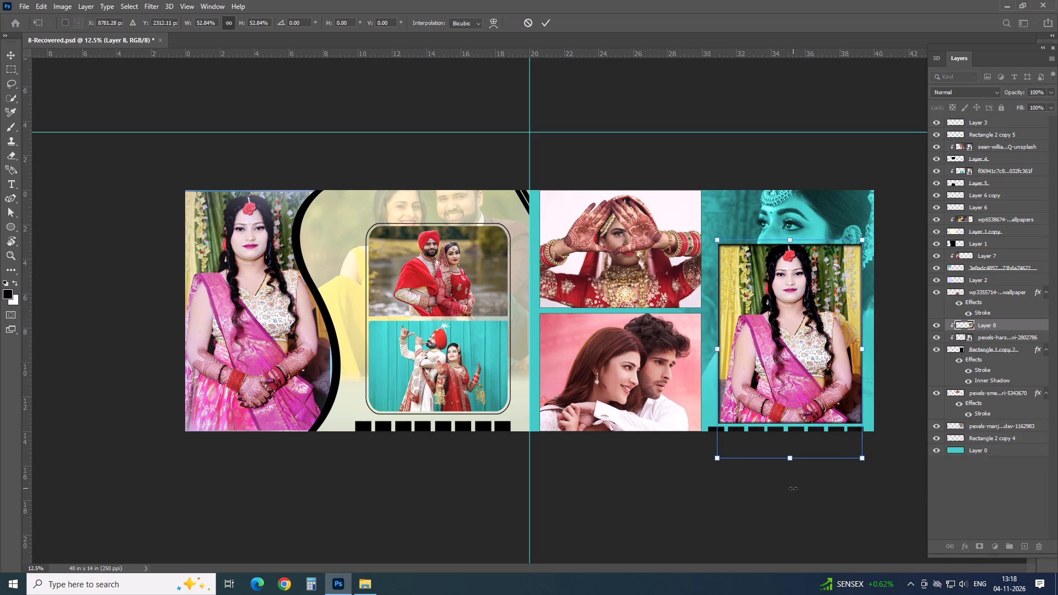
key(Down)
key(Down)
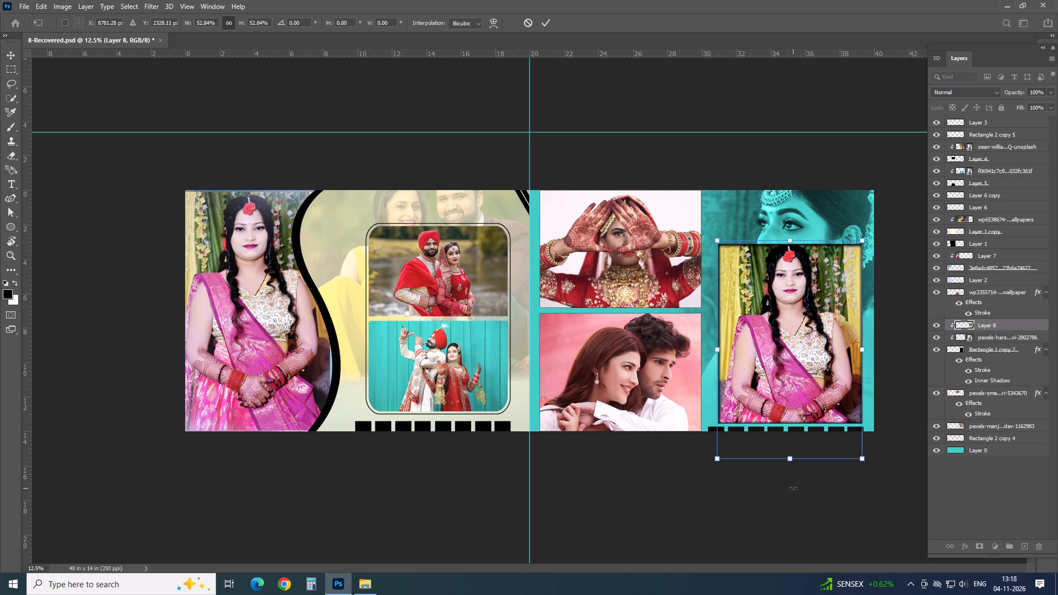
key(Down)
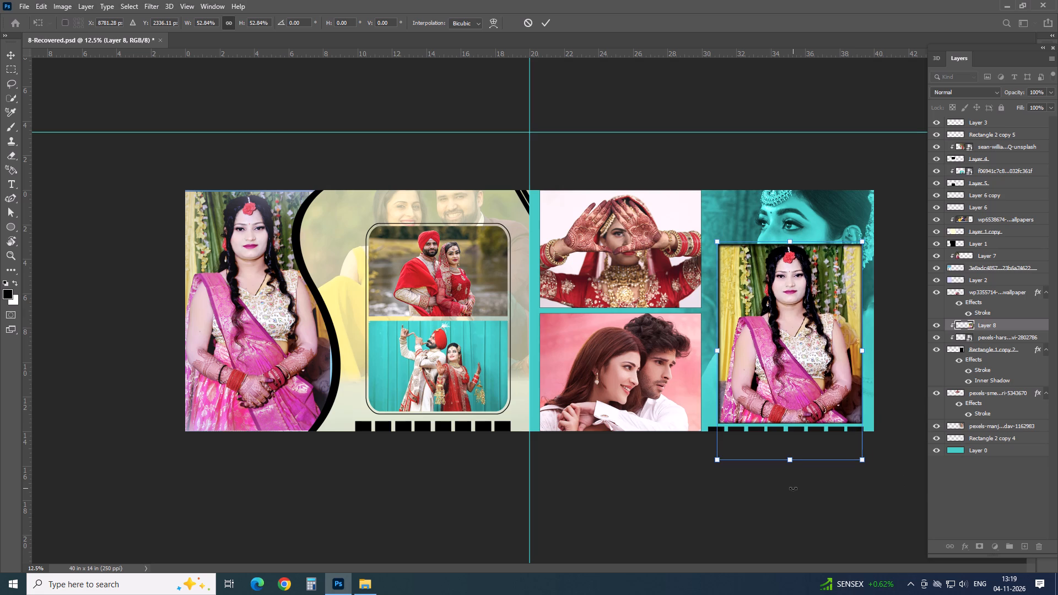
key(Return)
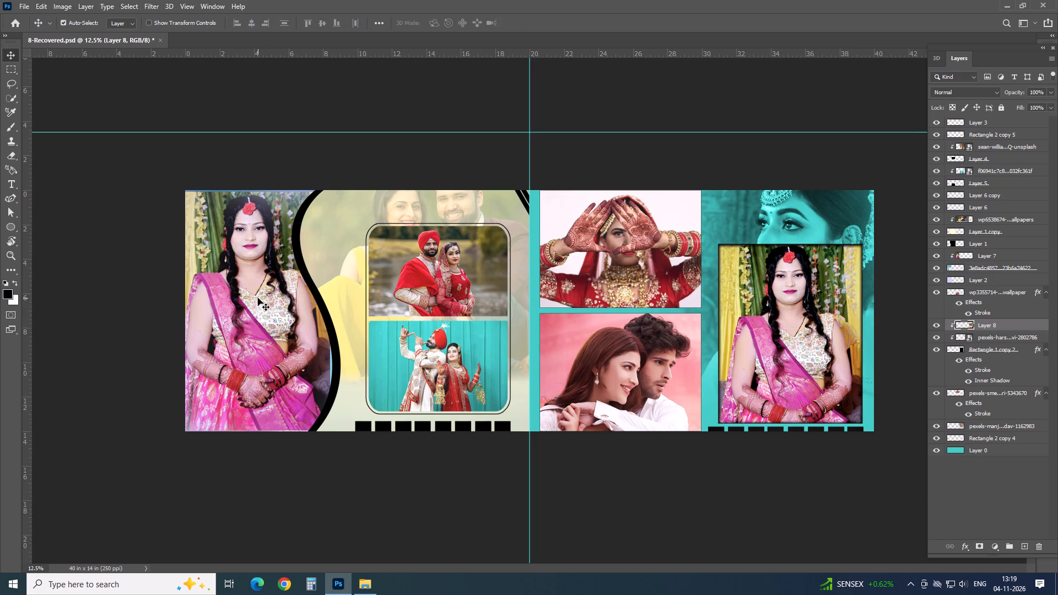
Open DSC_9055.JPG from the "3 girl haldi" folder as a separate document in Photoshop.
key(alt+Tab)
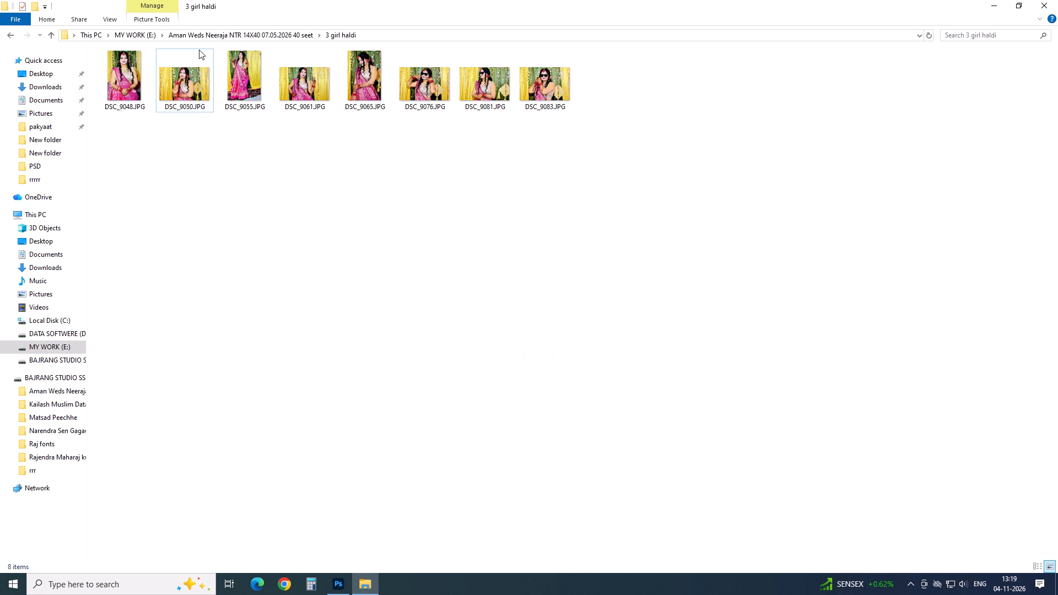
drag(240, 65, 285, 192)
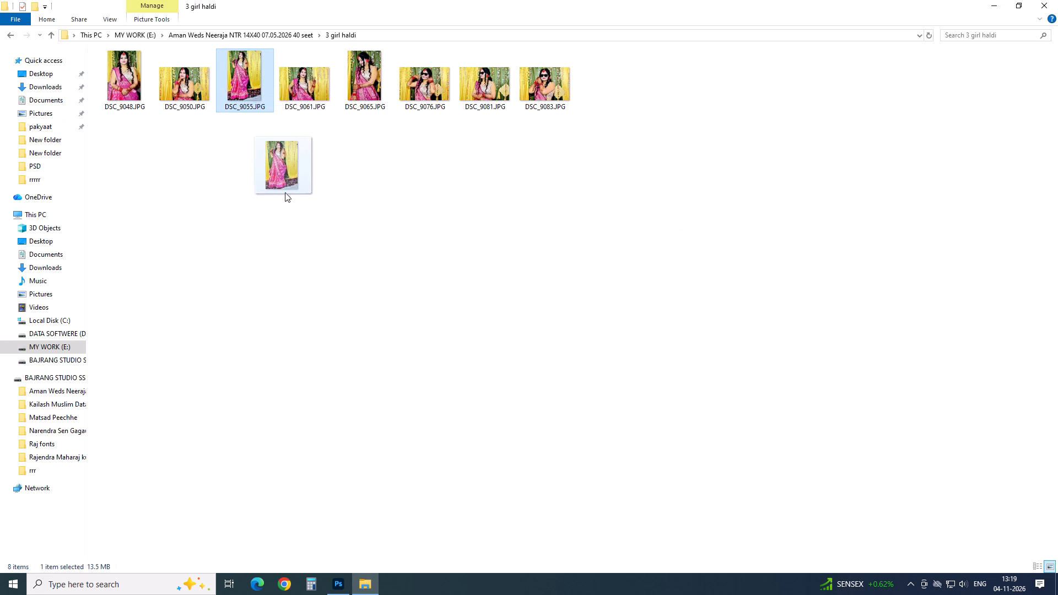
drag(285, 192, 413, 39)
key(alt+Tab)
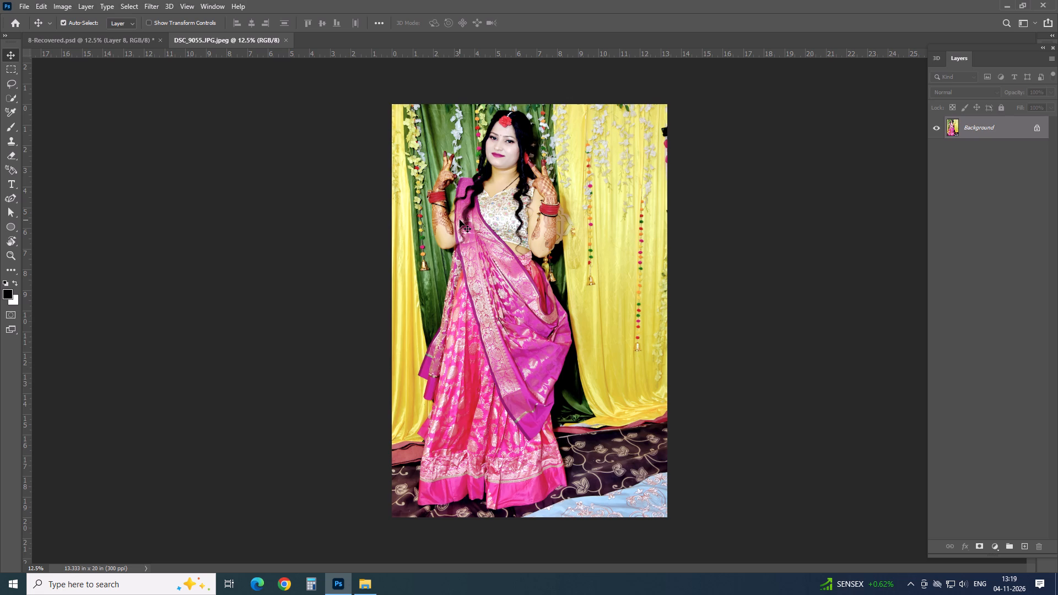
Select the woman's neck, both hands and both forearms with the Quick Selection tool at brush size 80.
key(w)
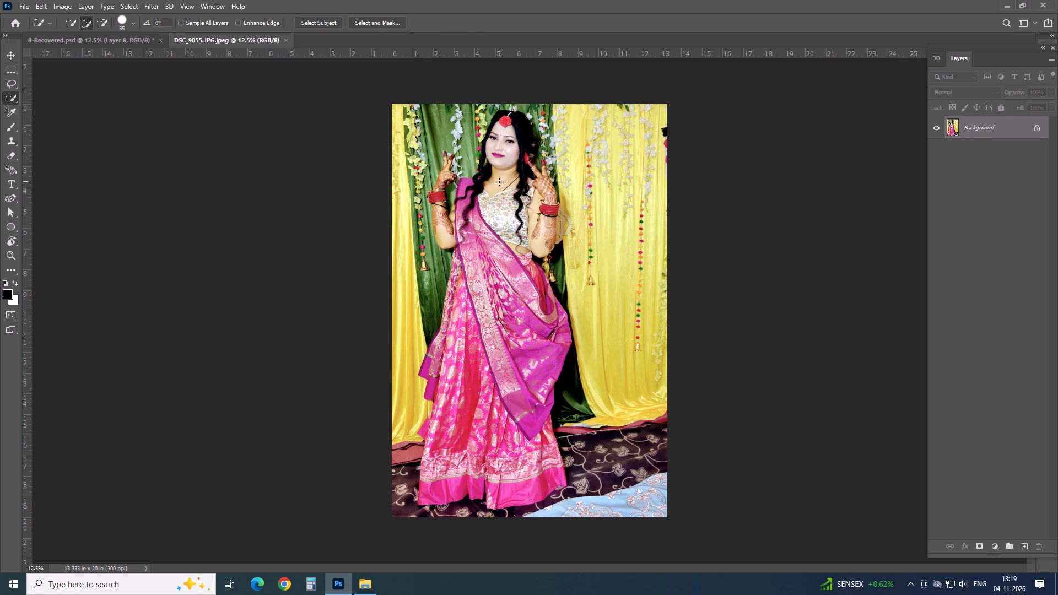
text(]]]]])
key(bracketright)
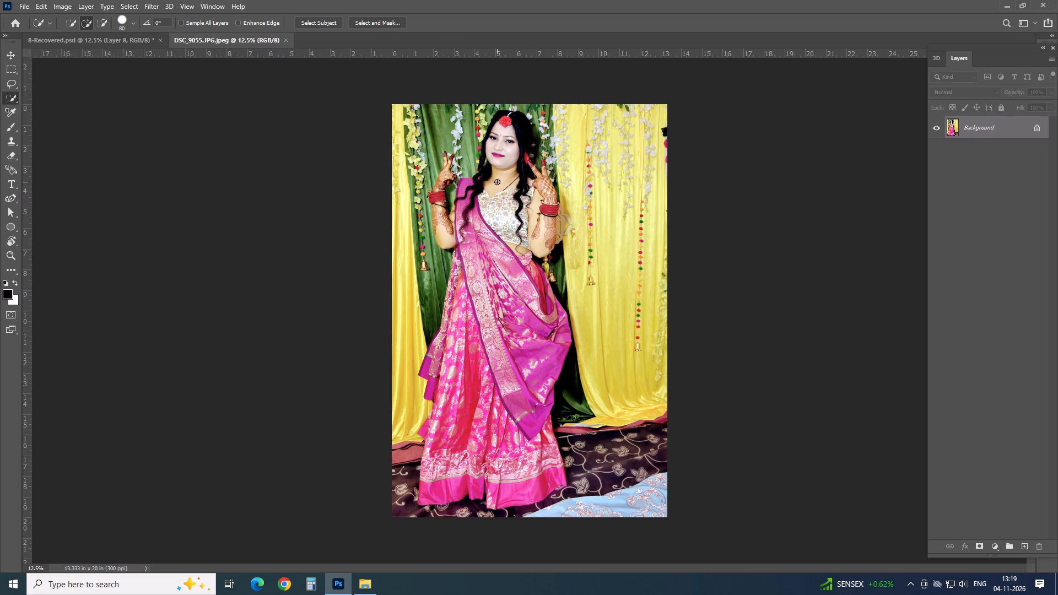
click(500, 178)
drag(447, 160, 424, 194)
drag(438, 208, 452, 213)
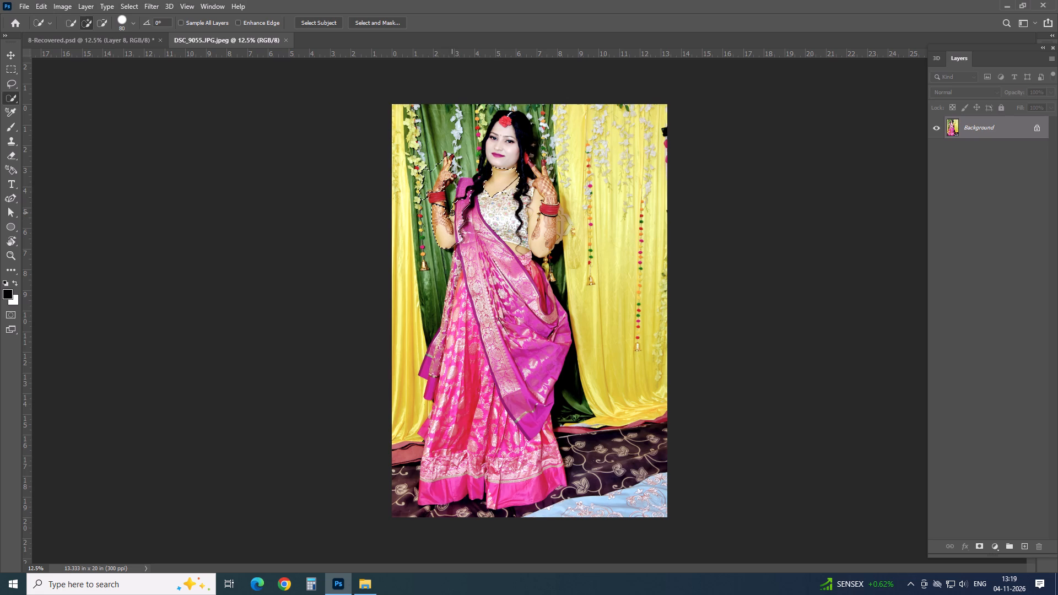
drag(535, 169, 536, 202)
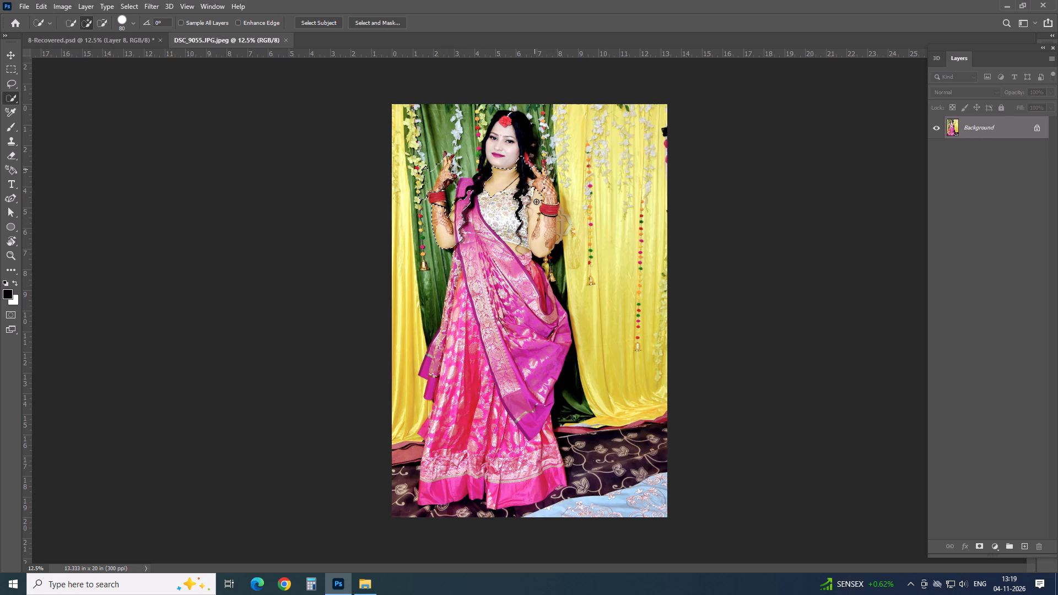
drag(536, 202, 544, 239)
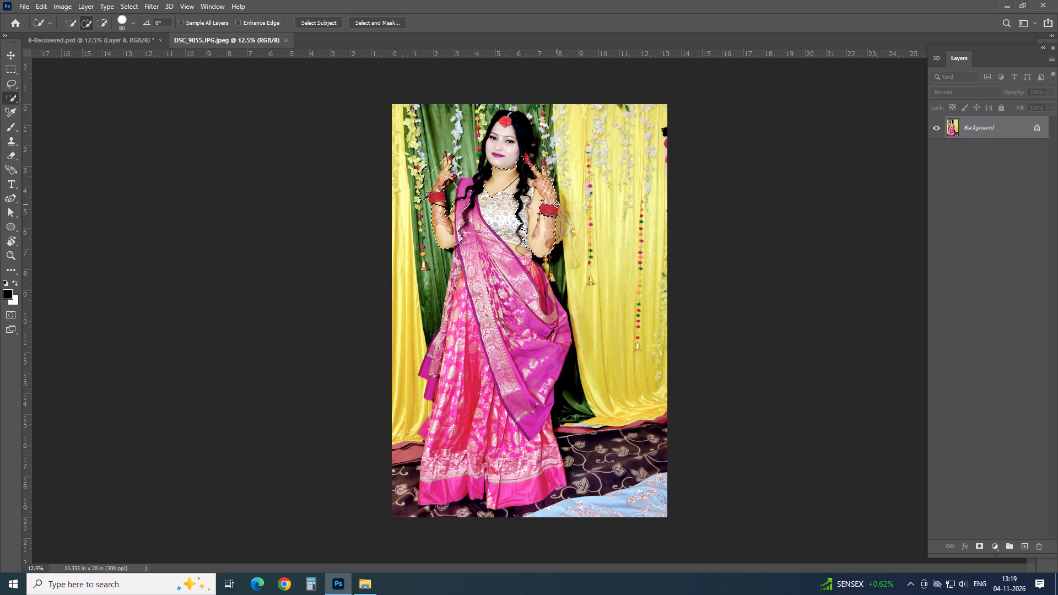
Add a Color Balance adjustment to the selected skin with midtones Cyan–Red -25, Magenta–Green -32 and Yellow–Blue +45.
click(996, 544)
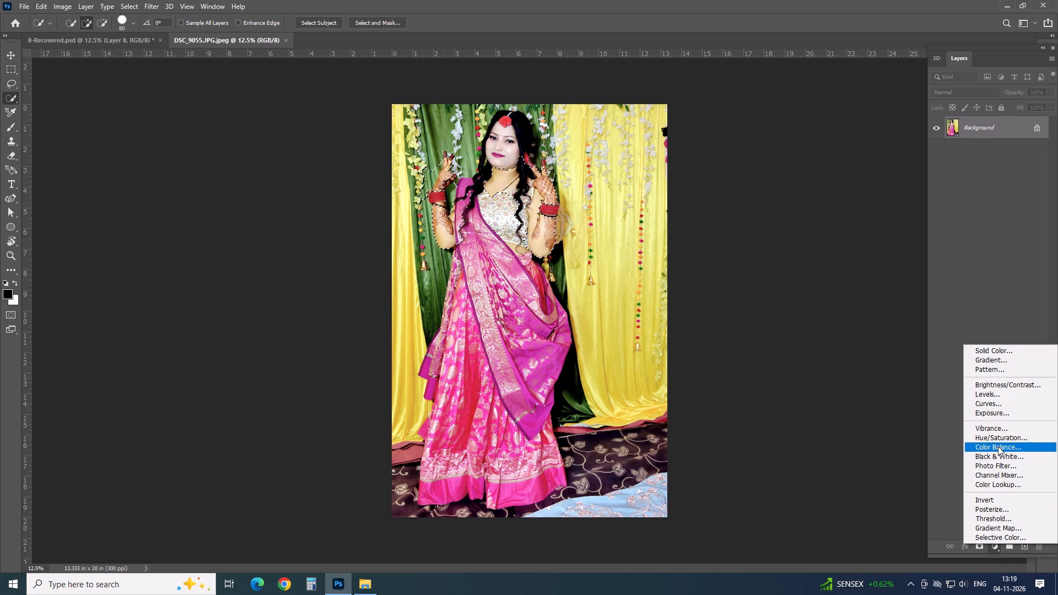
click(998, 446)
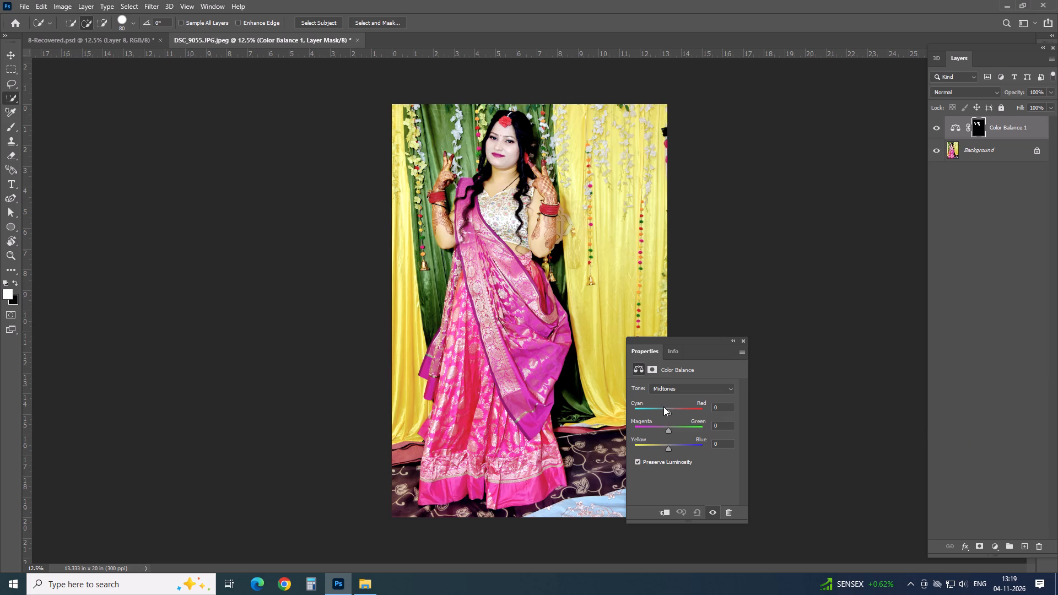
click(663, 407)
click(660, 412)
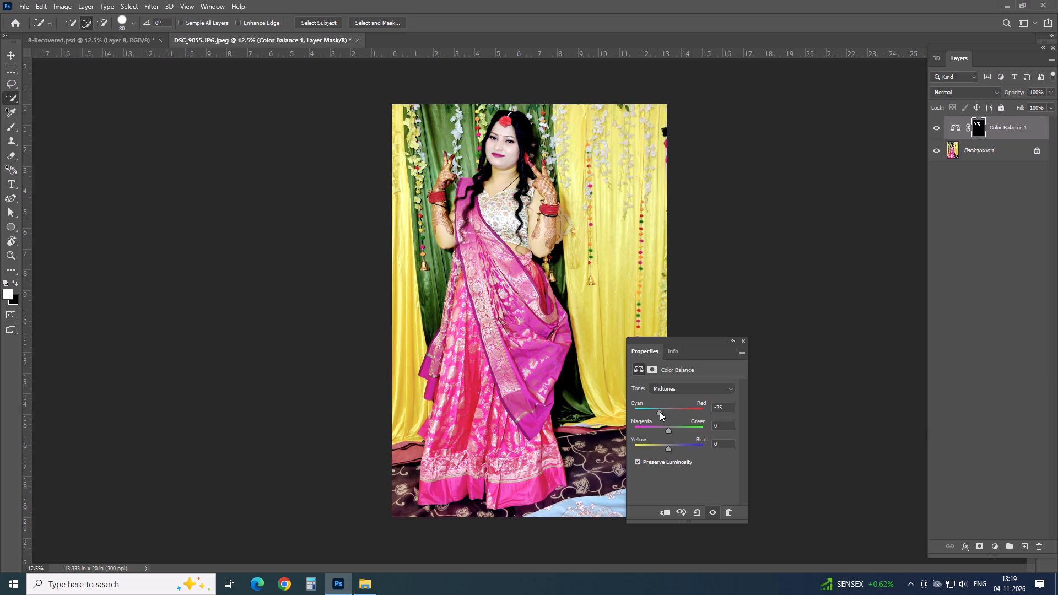
click(660, 412)
click(663, 429)
click(681, 446)
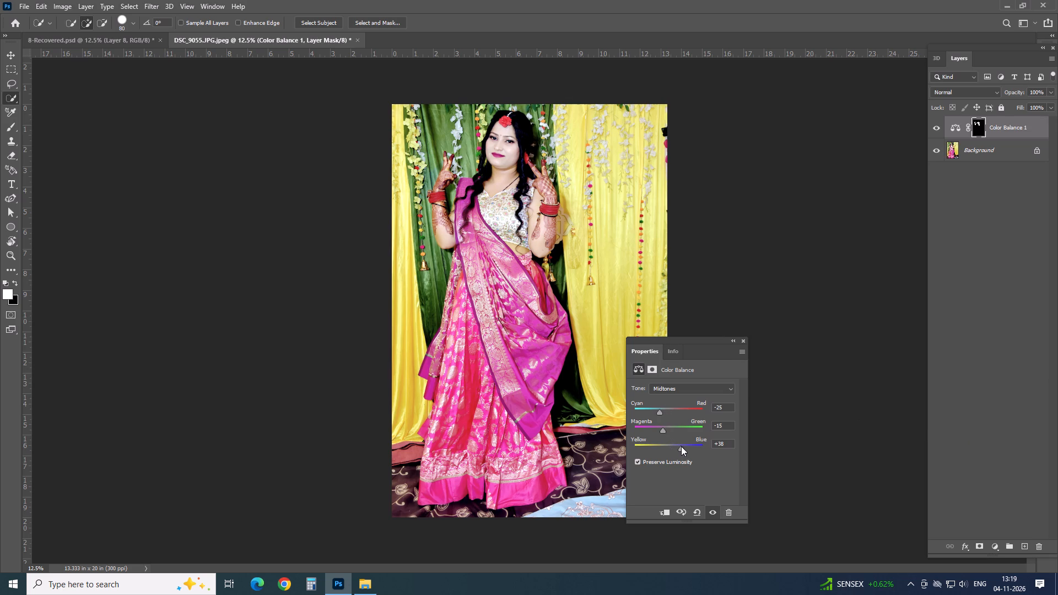
click(681, 446)
click(681, 446)
click(666, 408)
drag(666, 408, 659, 408)
drag(659, 408, 660, 408)
drag(662, 428, 657, 424)
drag(657, 424, 657, 419)
click(683, 445)
Feather the Color Balance layer mask by about 26.1 px and close its properties.
click(652, 368)
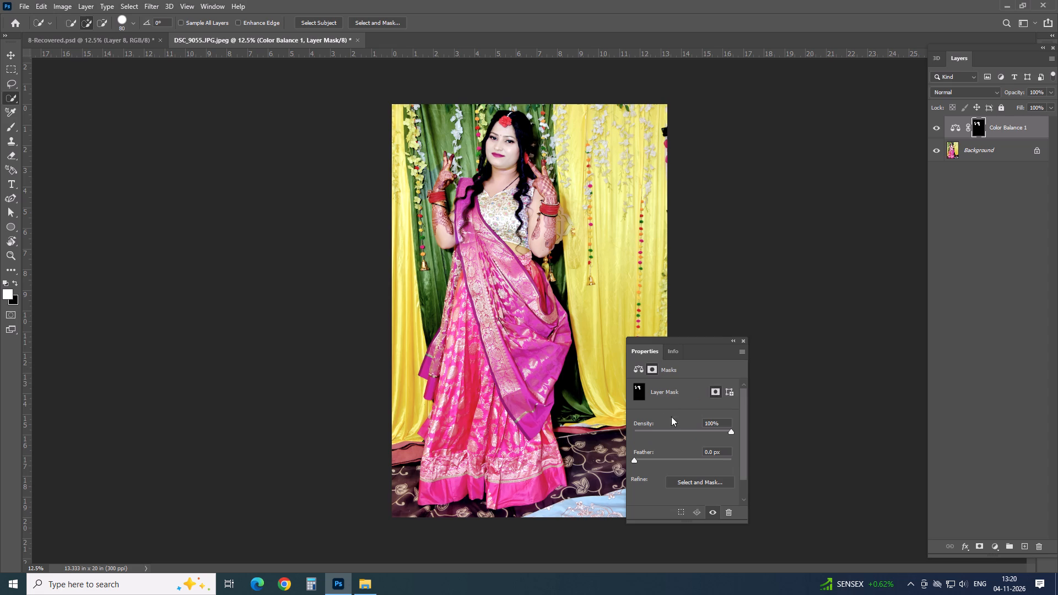
click(679, 458)
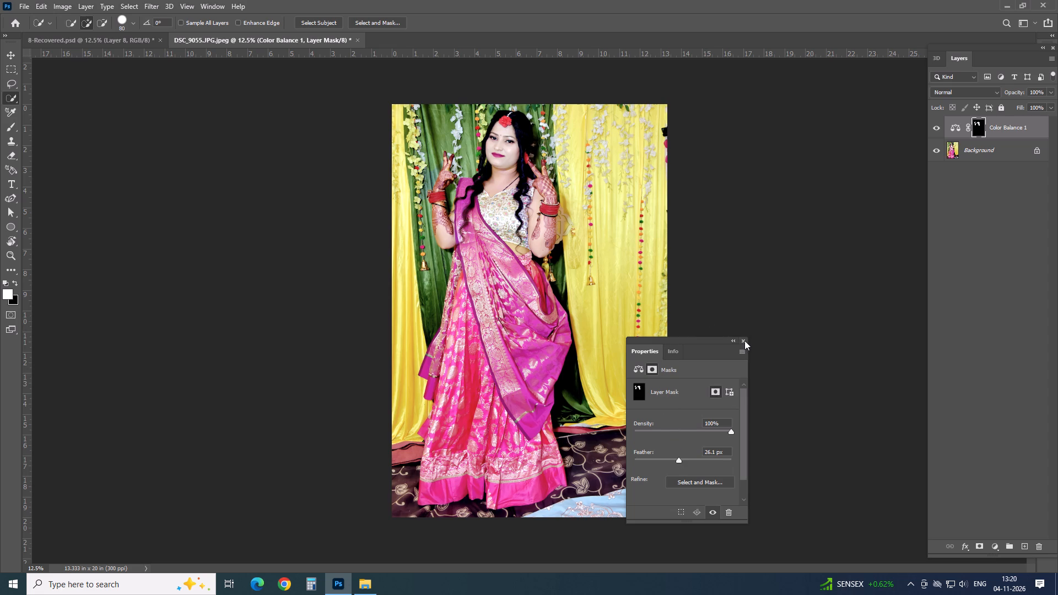
click(744, 340)
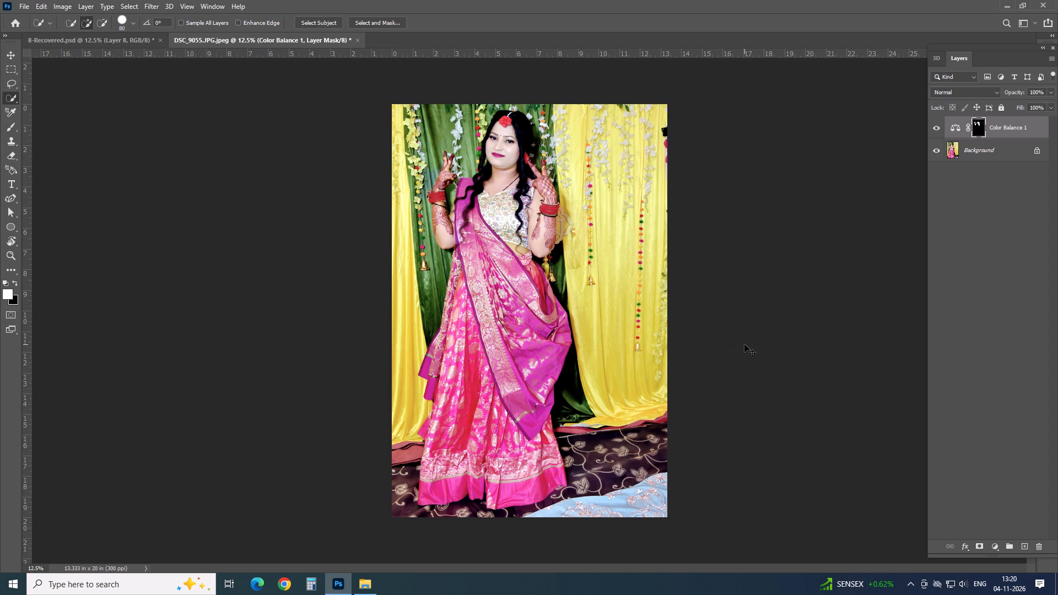
Merge the Color Balance adjustment down into the Background layer.
key(ctrl+e)
key(space)
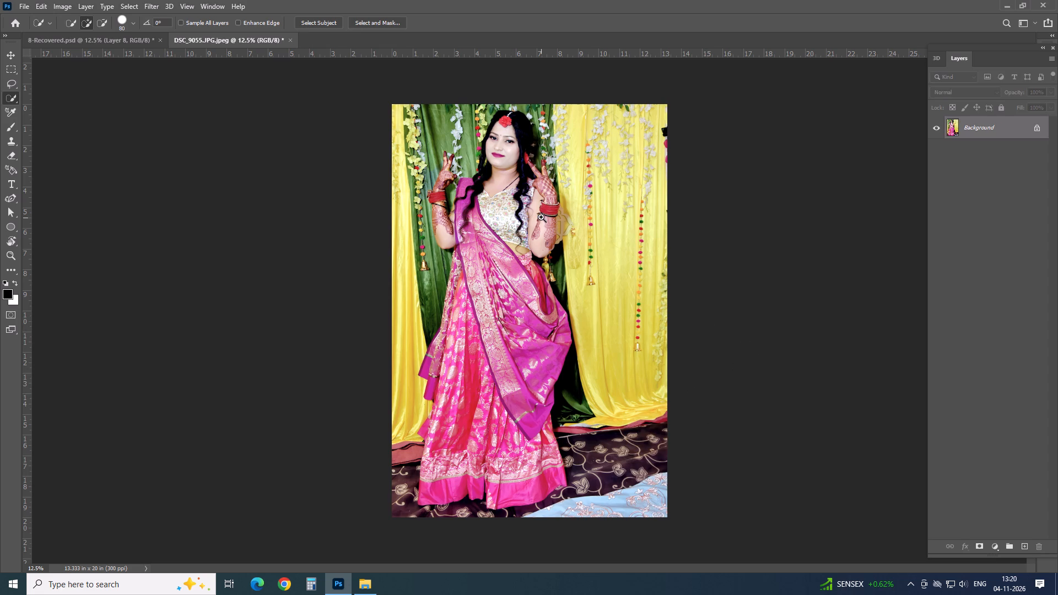
Select the woman's face with the Quick Selection tool.
ctrl+double_click(542, 217)
key(space)
key(space)
key(space)
key(space)
key(space)
key(space)
key(space)
drag(490, 205, 547, 378)
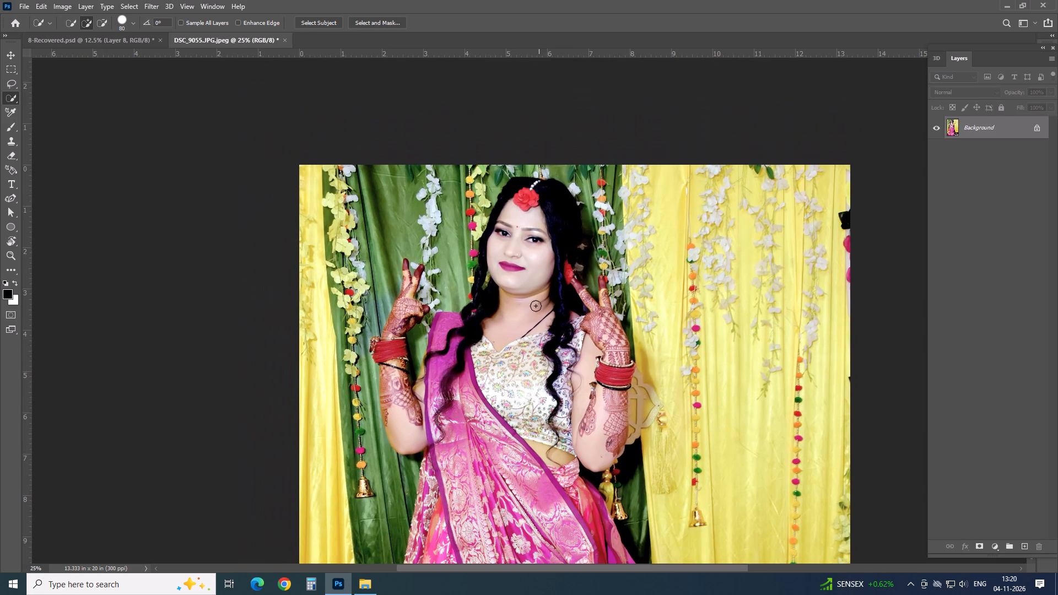
drag(520, 222, 510, 280)
Add a Color Balance adjustment to the selected face with midtones Cyan–Red +28, Magenta–Green -2 and Yellow–Blue +2.
click(995, 545)
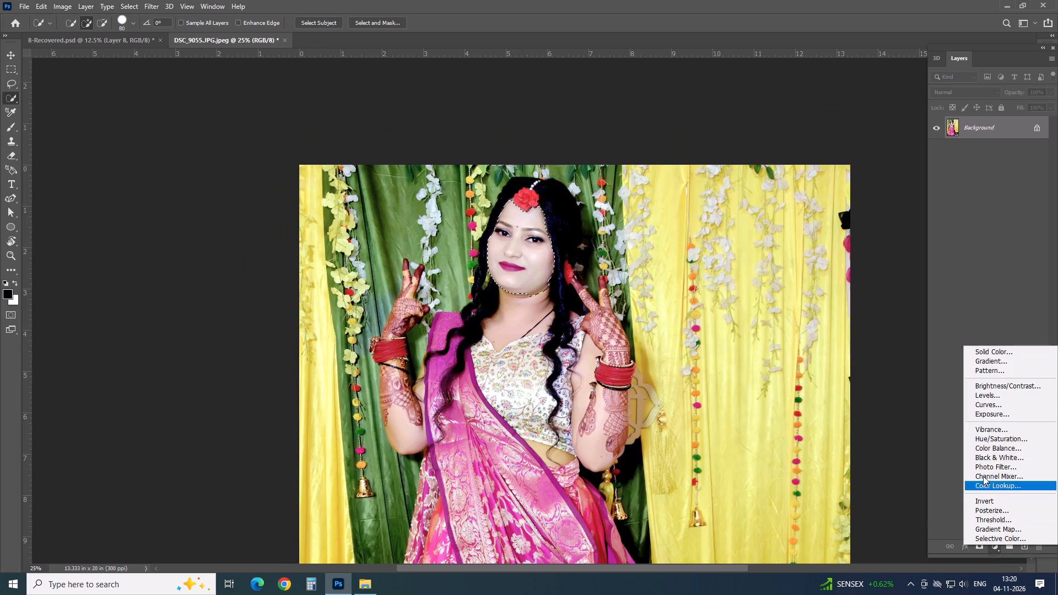
click(997, 449)
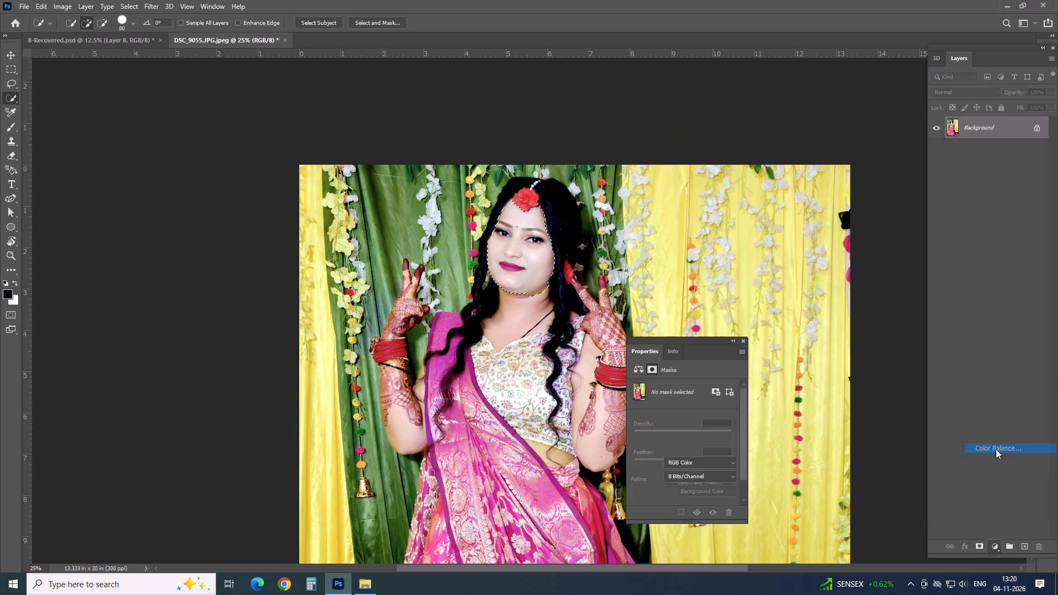
click(663, 408)
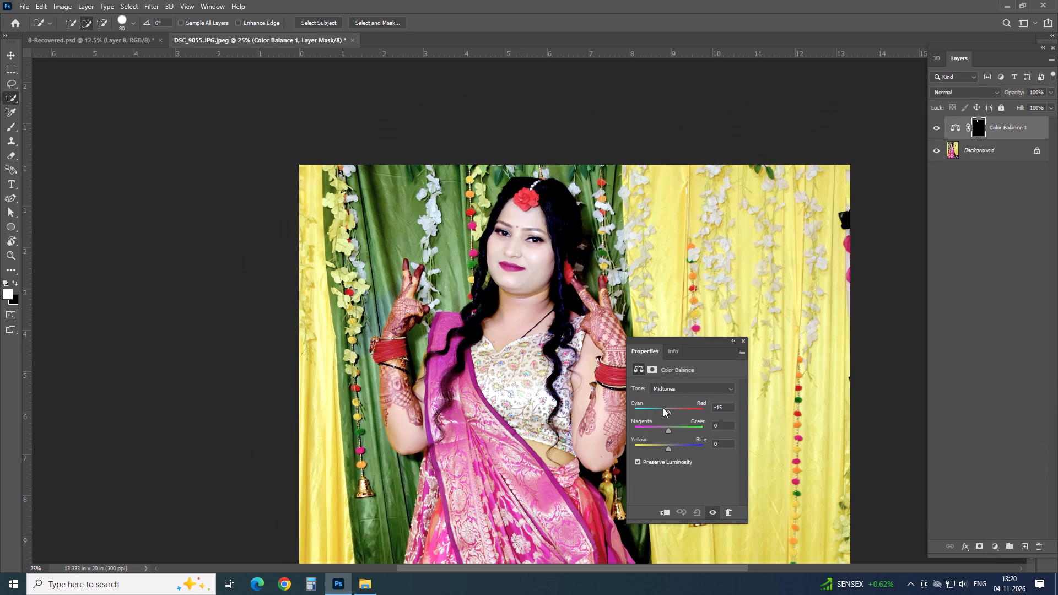
drag(665, 410, 681, 412)
drag(681, 412, 679, 412)
drag(679, 412, 684, 415)
drag(665, 429, 672, 430)
drag(672, 430, 666, 425)
drag(666, 425, 673, 423)
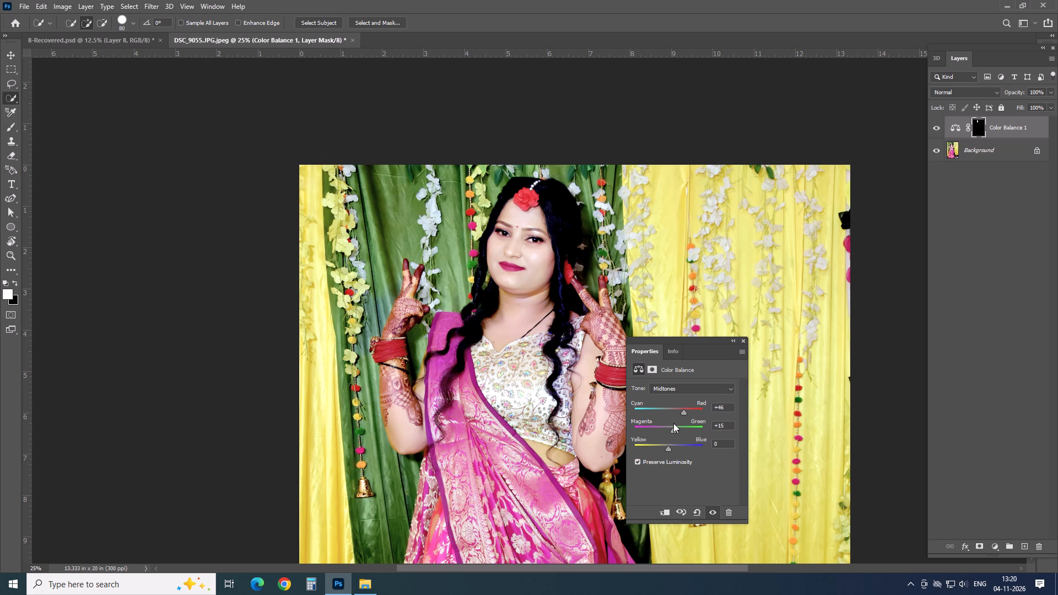
drag(673, 423, 667, 420)
click(670, 448)
click(678, 411)
Feather the Color Balance layer mask by about 36.7 px and merge the adjustment down into the Background layer.
click(651, 372)
click(683, 458)
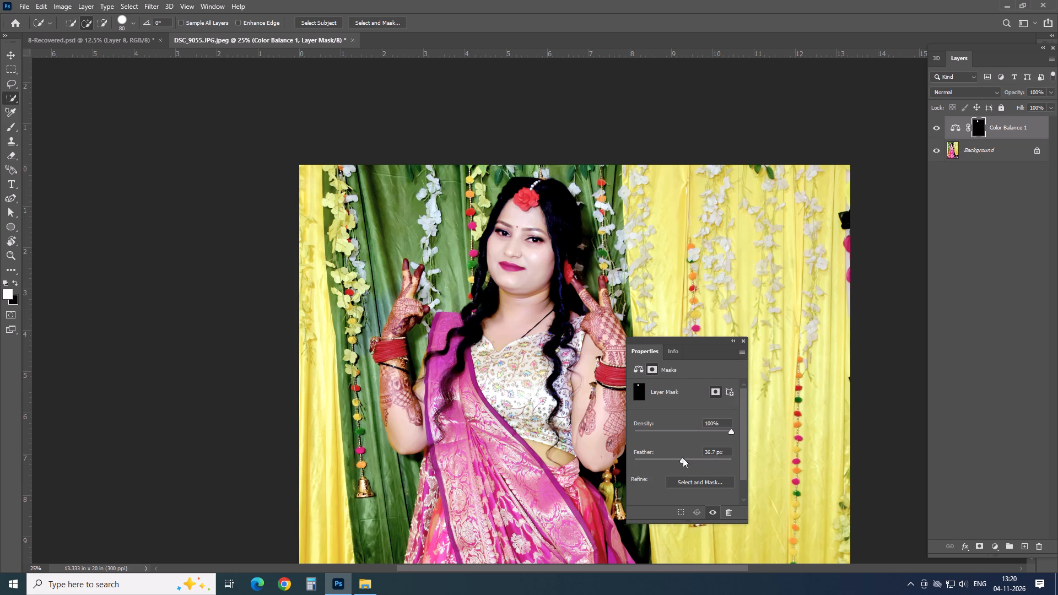
click(742, 339)
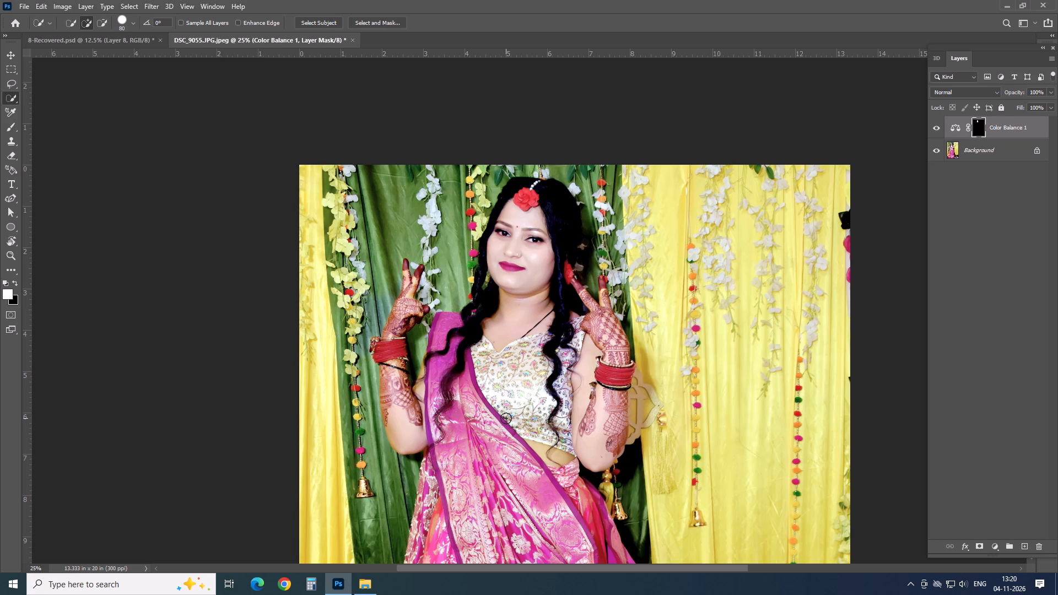
key(ctrl+e)
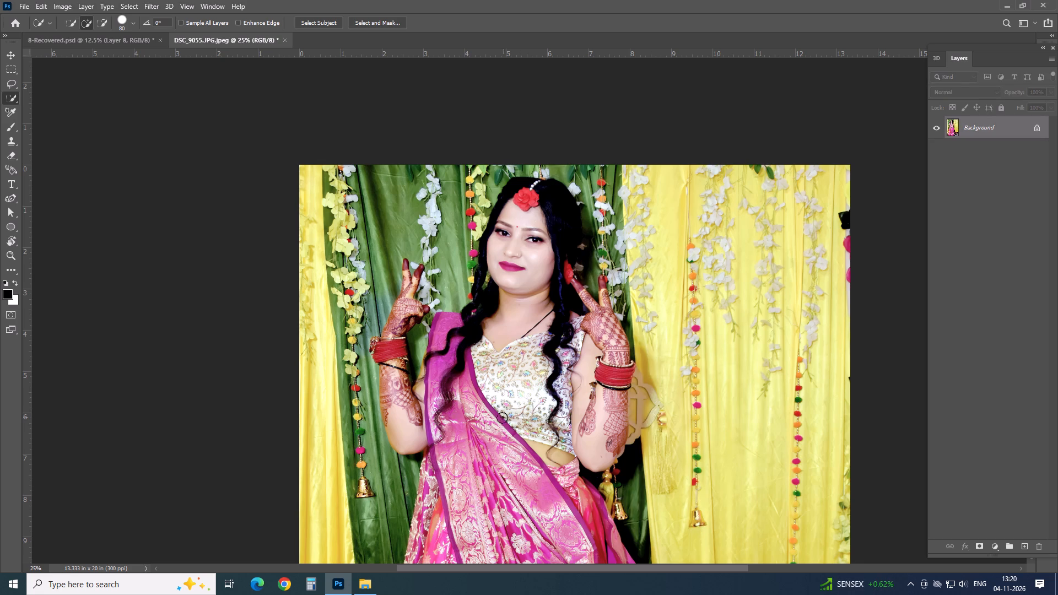
Copy the entire corrected photo, and close DSC_9055.JPG.jpeg with its changes saved.
key(ctrl+a)
key(ctrl+c)
key(ctrl+w)
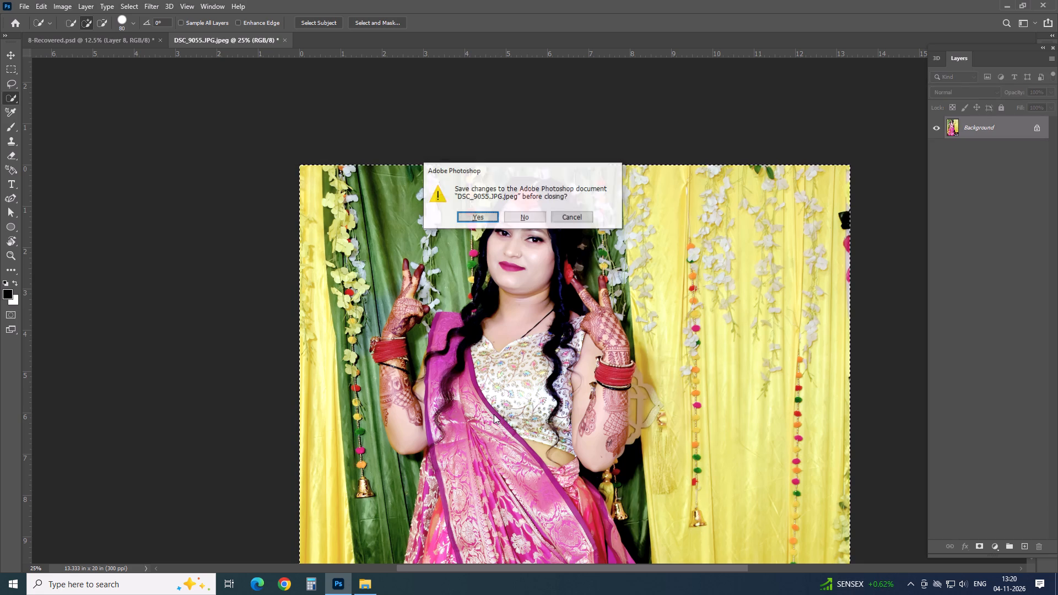
click(487, 215)
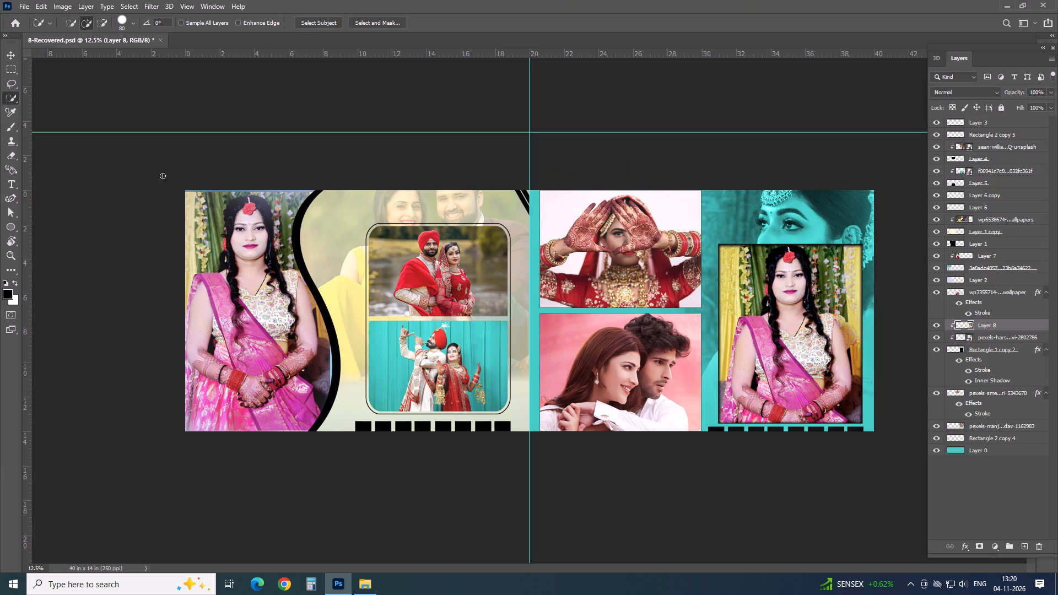
Paste the copied photo above Layer 7 in the album spread and clip it to the curved photo frame.
key(v)
click(251, 268)
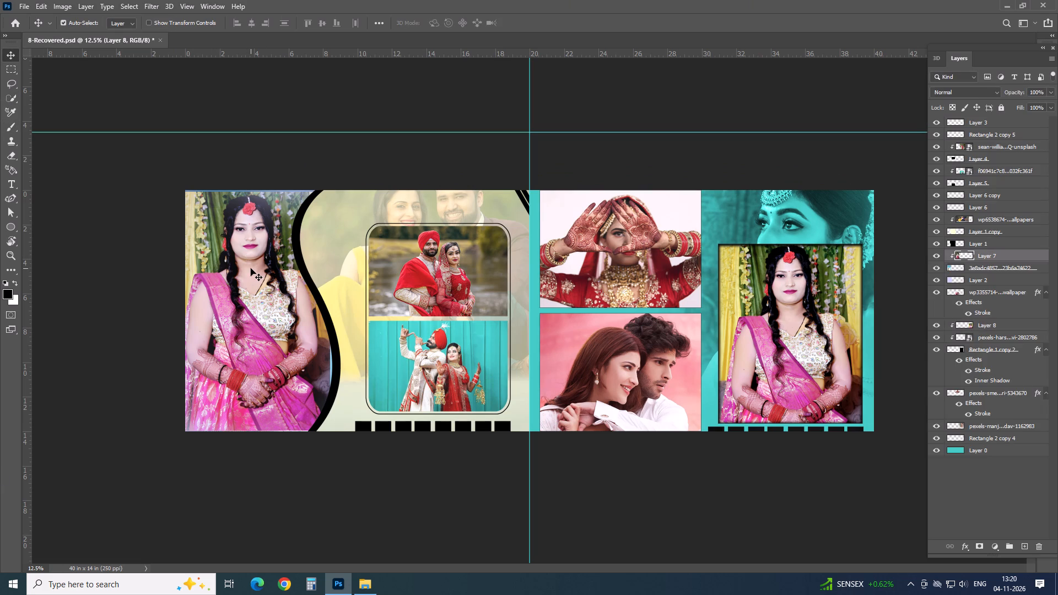
key(ctrl+v)
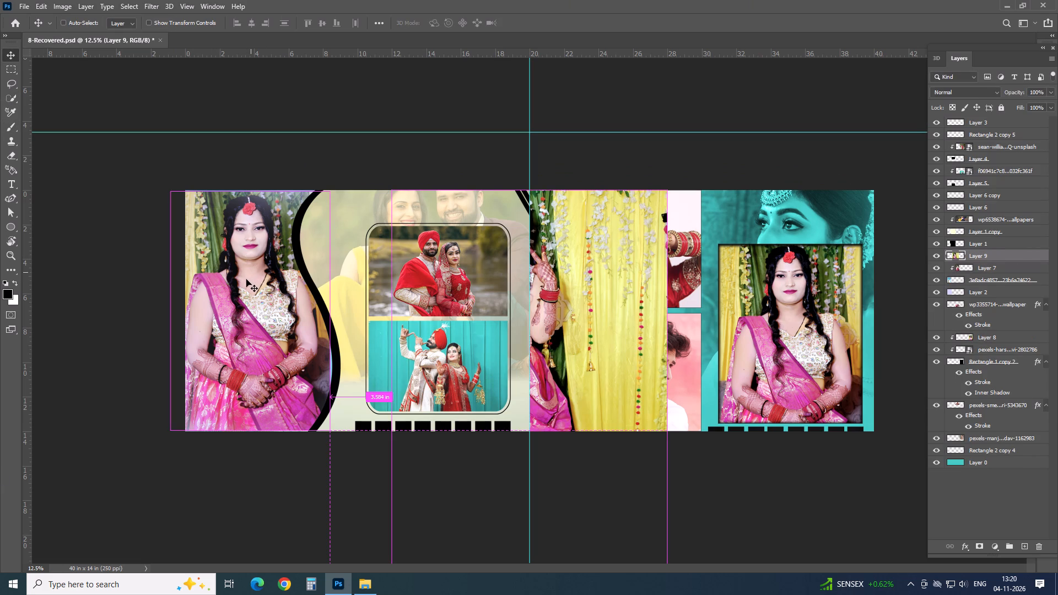
key(ctrl+alt+g)
Scale down the pasted photo and position it so the full-length bride fills the curved frame on the spread's left page.
key(ctrl+t)
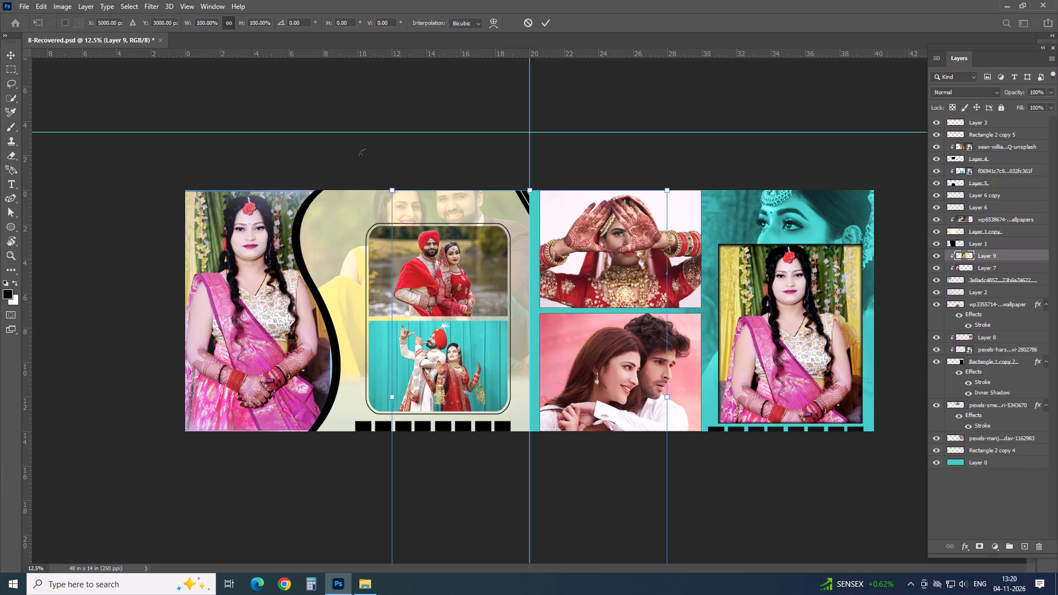
drag(392, 186, 461, 304)
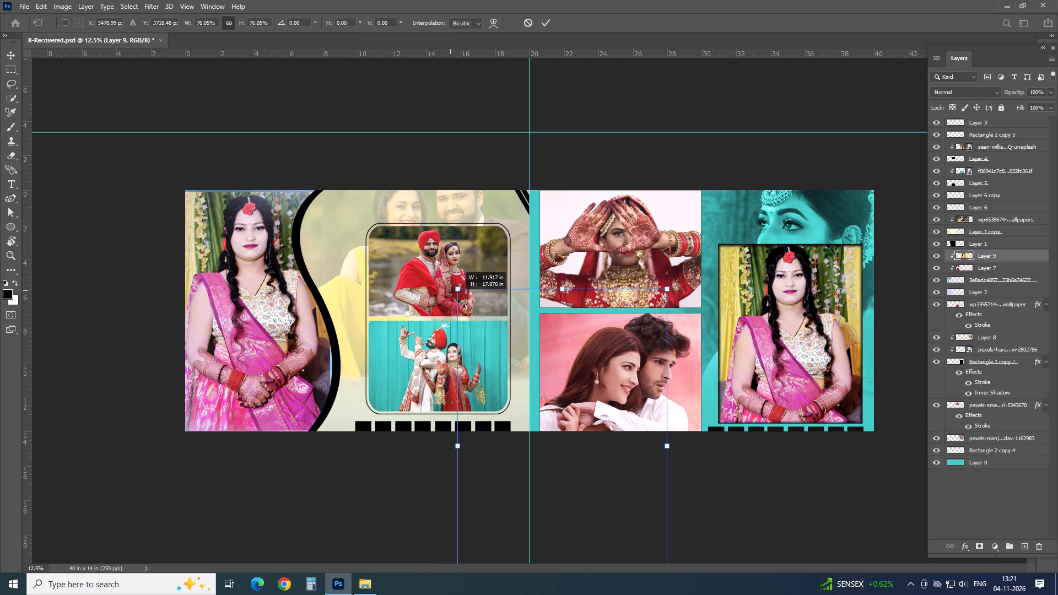
drag(461, 304, 490, 339)
drag(541, 475, 379, 404)
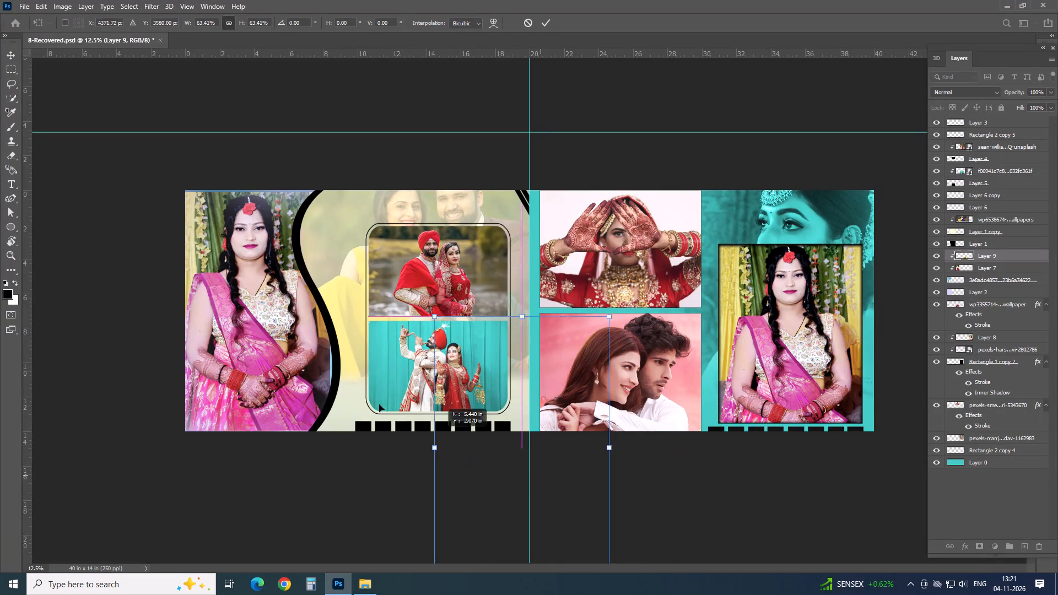
drag(379, 404, 229, 318)
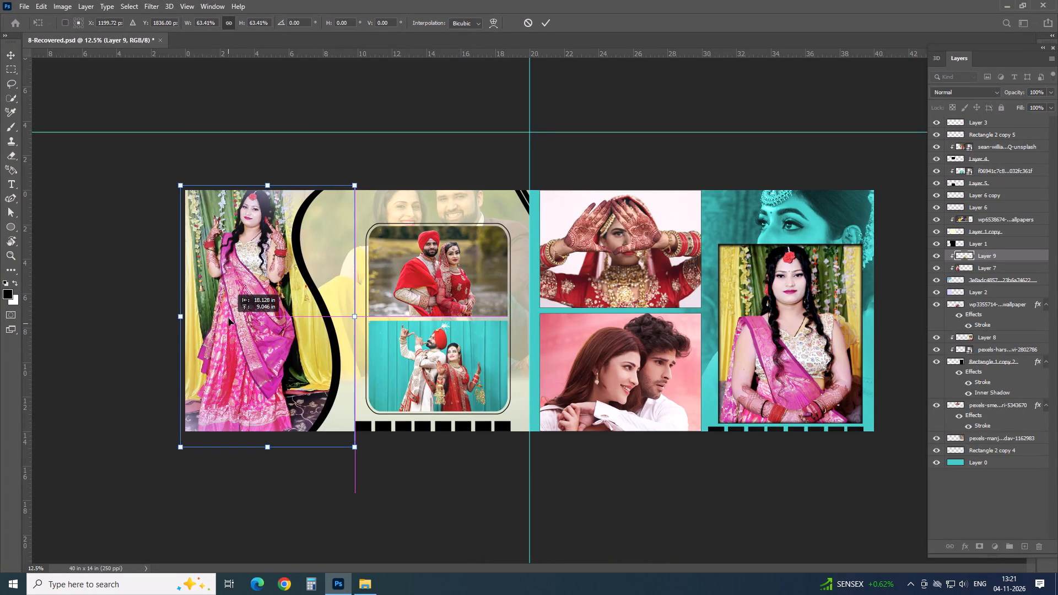
drag(229, 318, 230, 313)
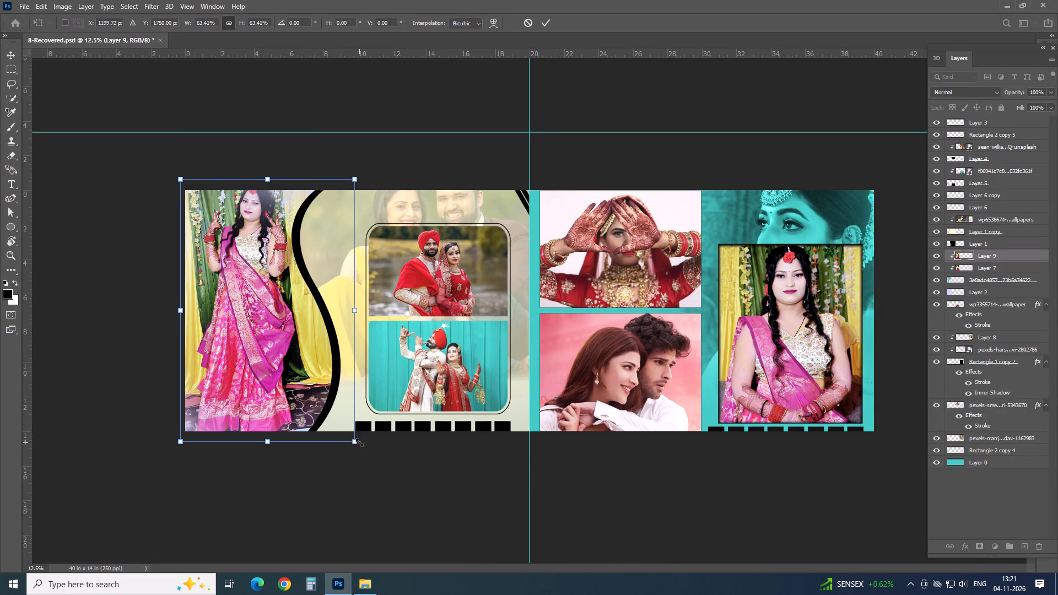
drag(360, 442, 328, 426)
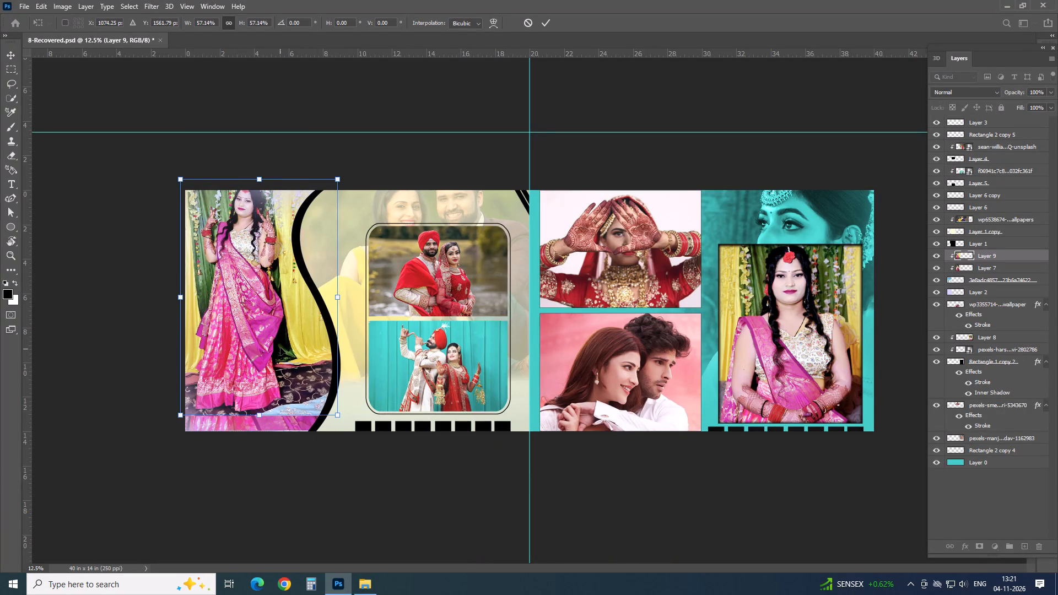
key(Down)
key(Down)
key(Down)
key(Down)
key(Down)
key(Down)
key(Down)
key(Down)
key(Down)
key(Down)
key(Down)
key(Down)
key(Down)
key(Down)
key(Down)
key(Down)
key(Down)
key(Down)
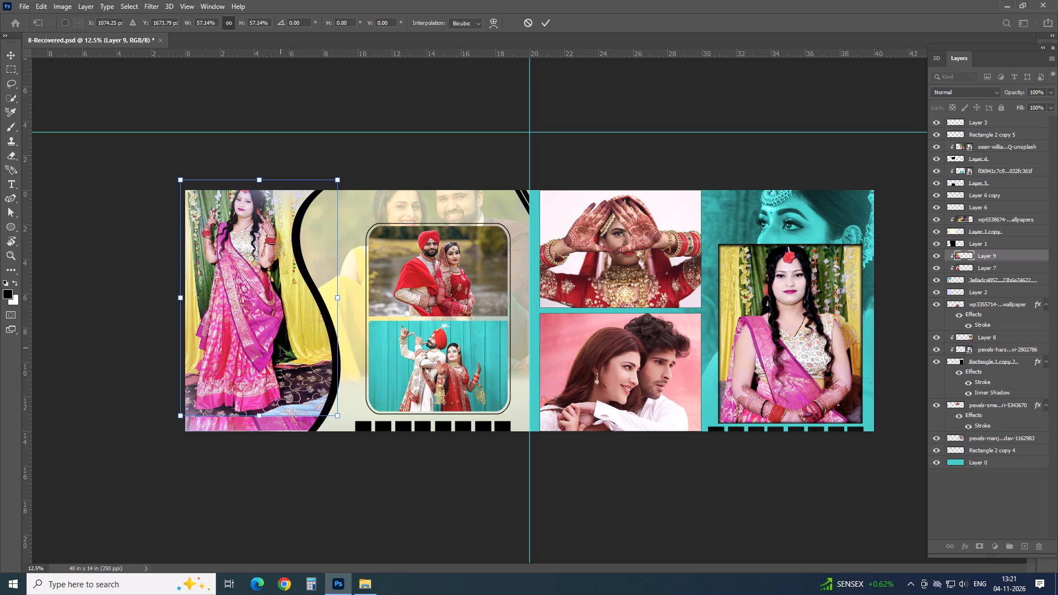
key(Down)
key(Down)
key(Down)
key(Down)
key(Down)
key(Down)
key(Down)
key(Down)
key(Down)
key(Down)
key(Down)
key(Down)
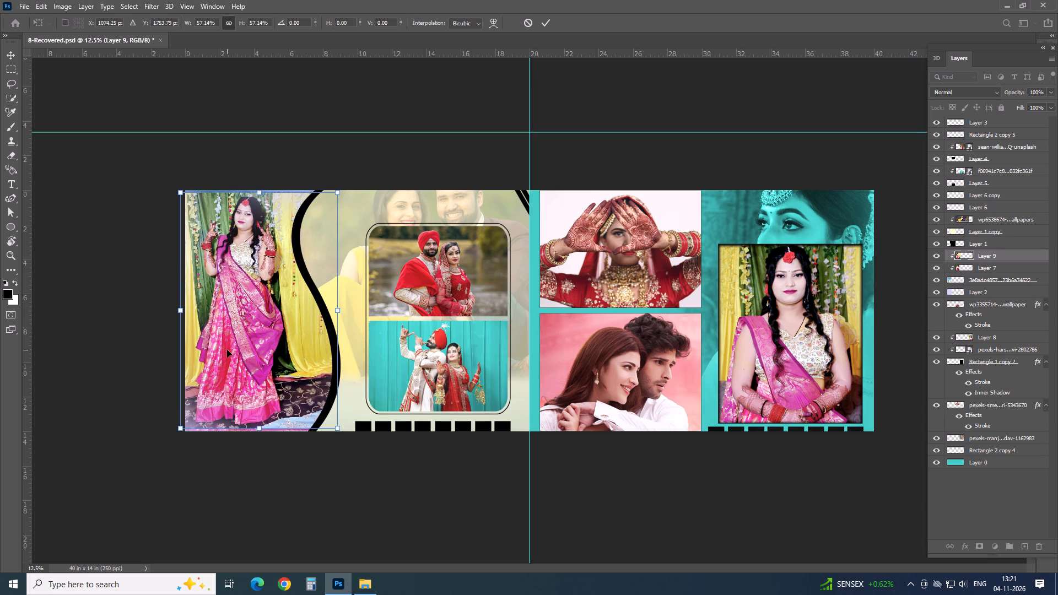
key(Up)
key(Up)
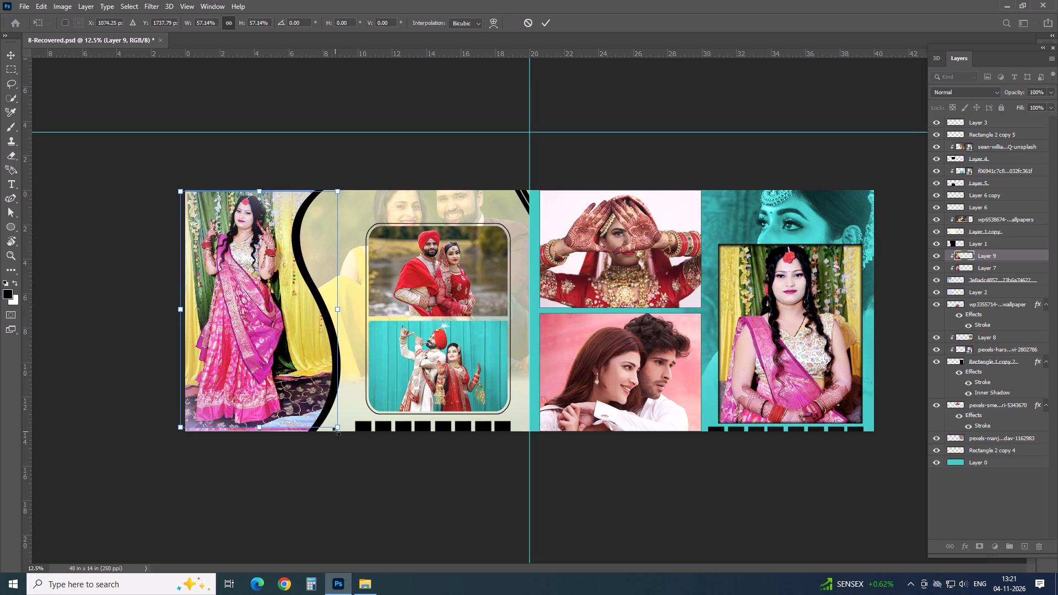
drag(337, 428, 343, 432)
key(Return)
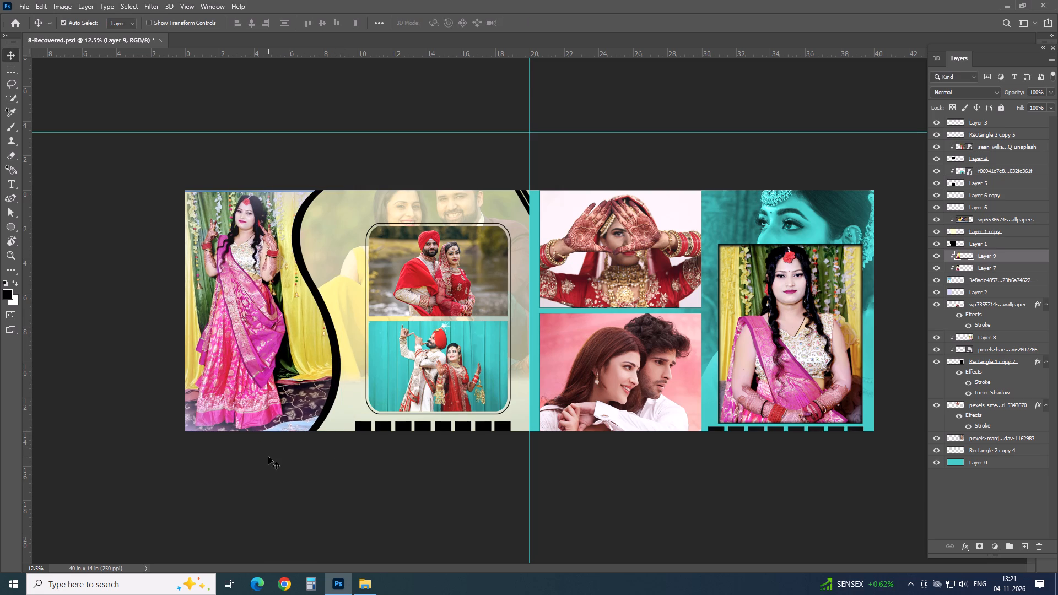
key(Up)
key(Up)
key(Up)
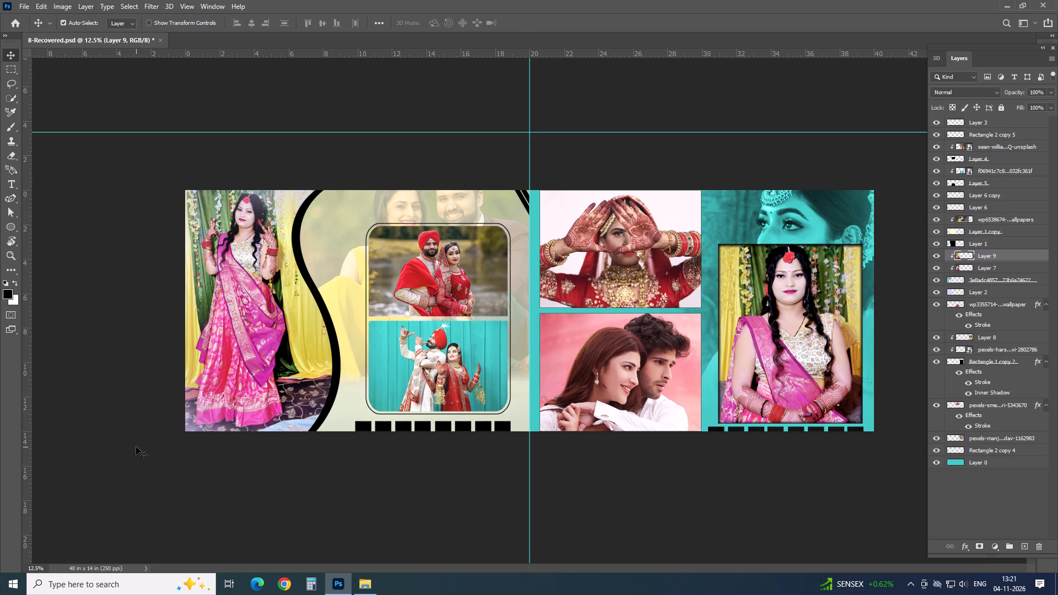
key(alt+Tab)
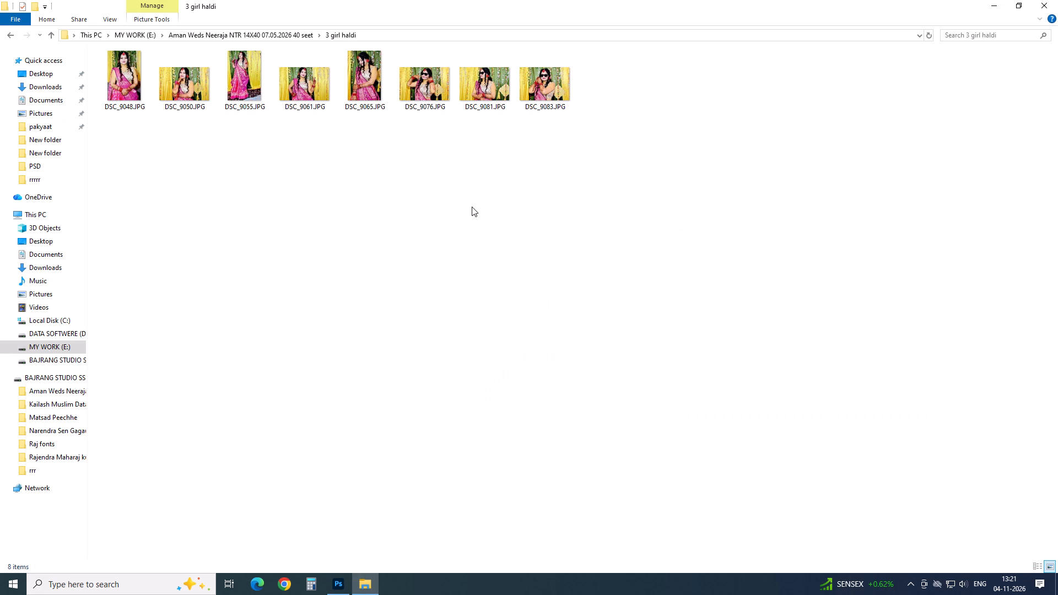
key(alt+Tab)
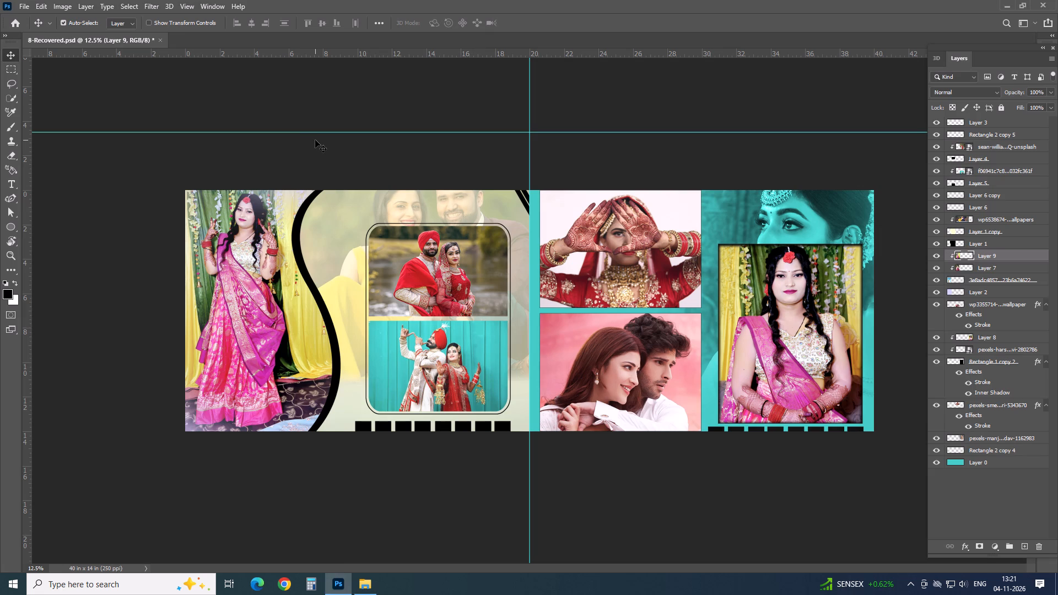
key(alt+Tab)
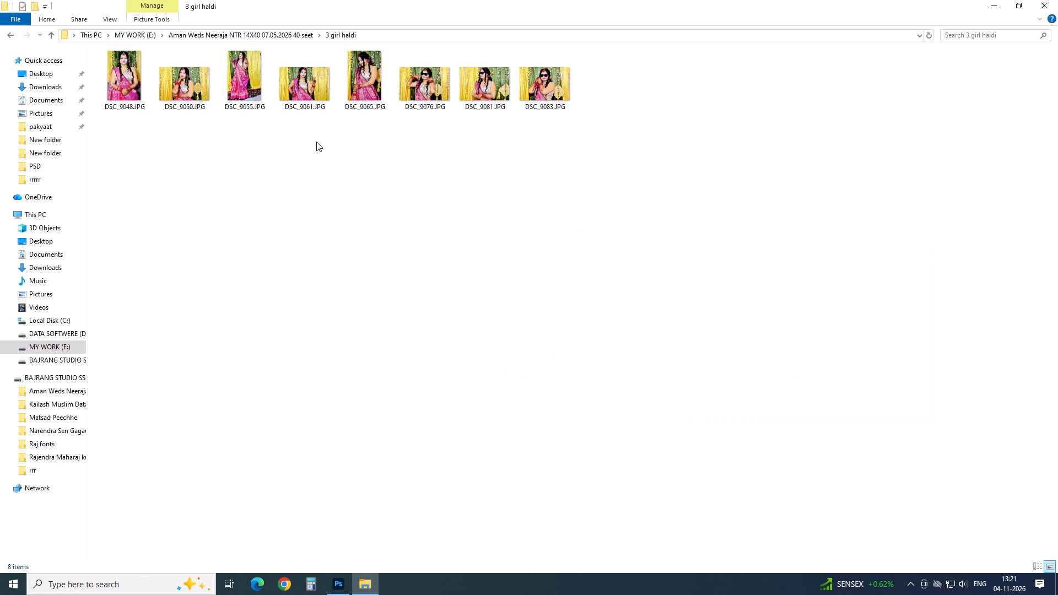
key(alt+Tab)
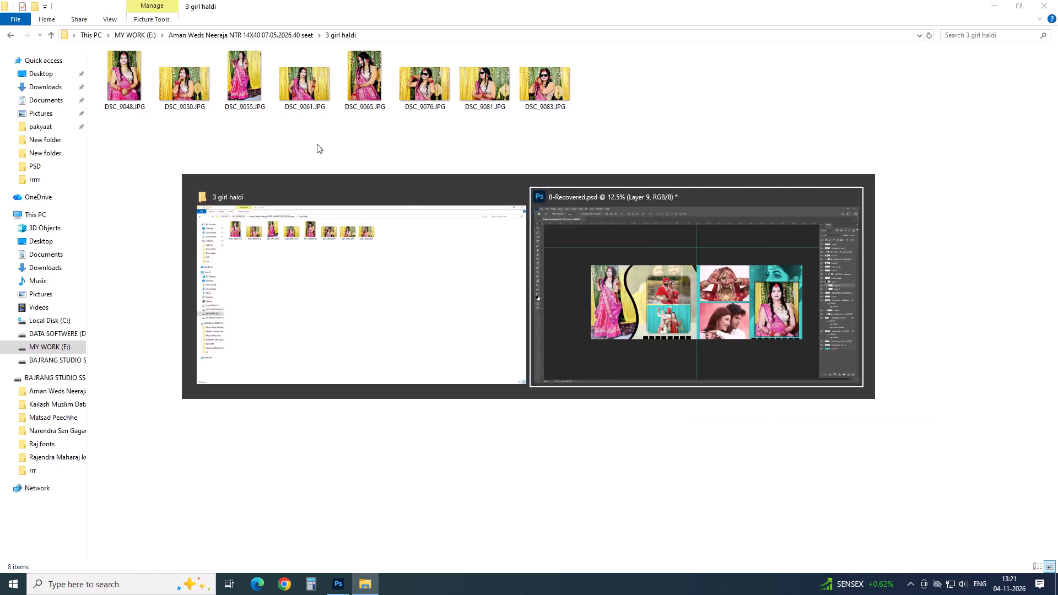
Open DSC_9065.JPG from the "3 girl haldi" folder in Photoshop, copy the entire photo, and close it.
key(alt+Tab)
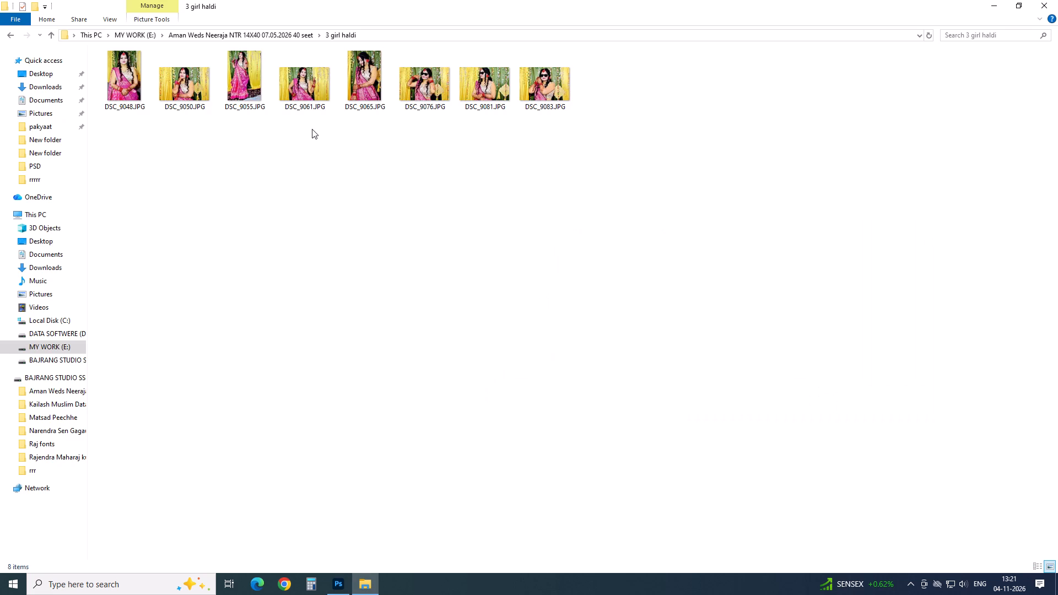
key(alt+Tab)
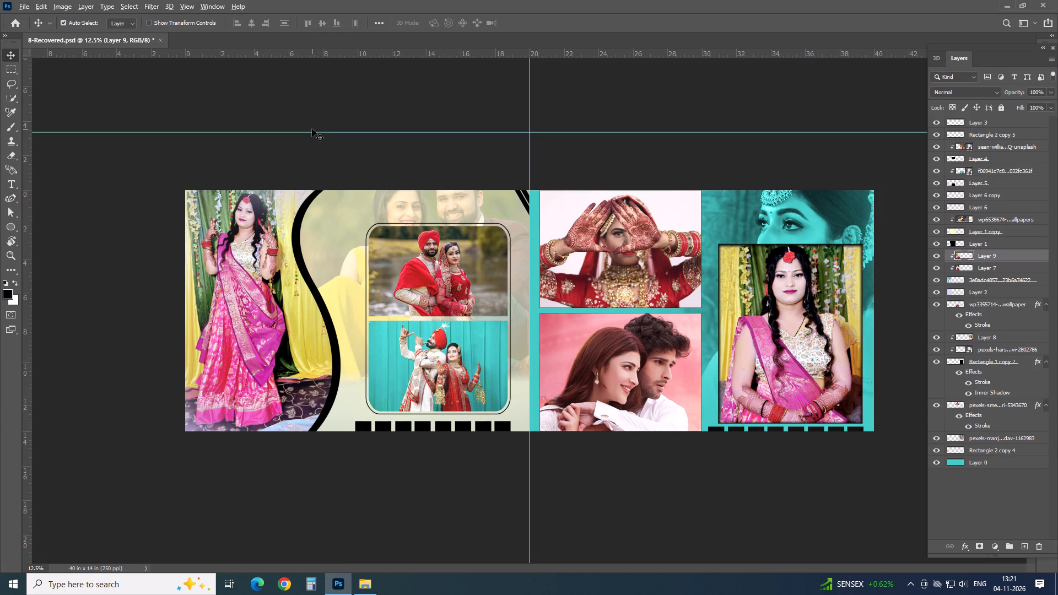
key(alt+Tab)
drag(359, 57, 674, 69)
key(alt+Tab)
drag(674, 69, 688, 30)
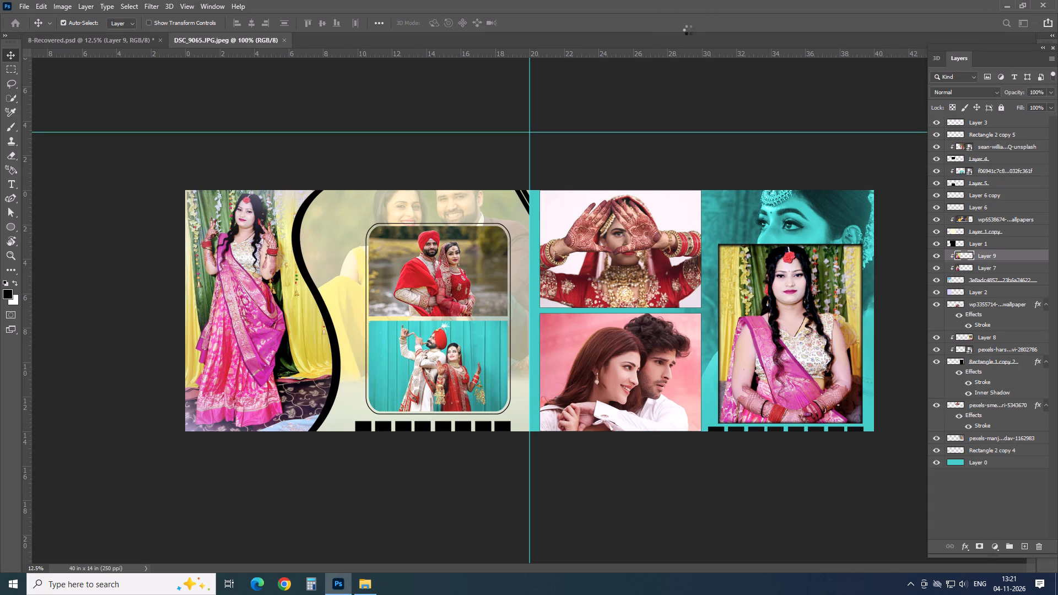
key(ctrl+a)
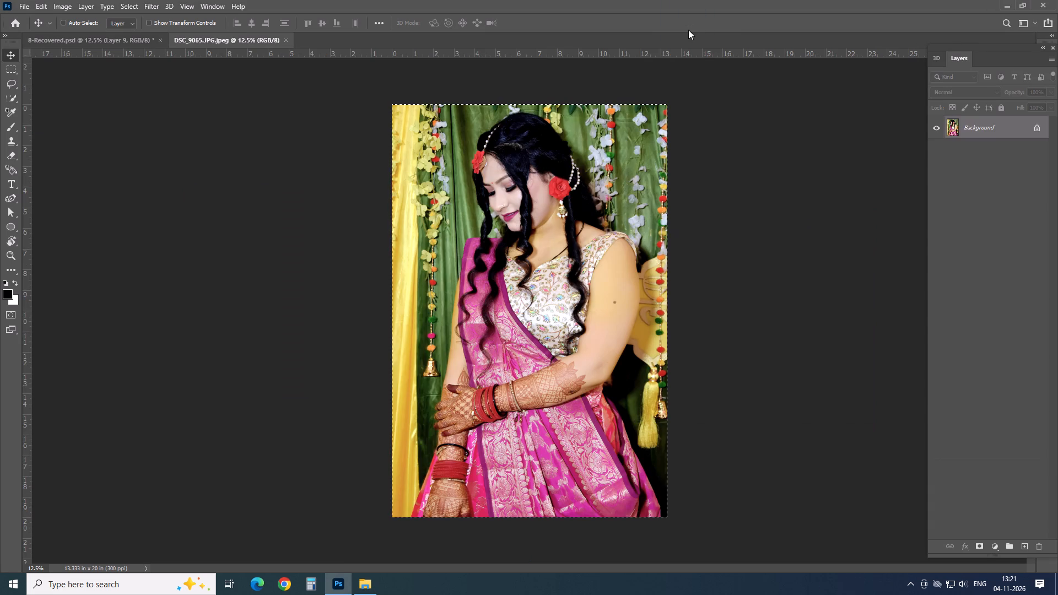
key(ctrl+c)
key(ctrl+w)
Paste the copied photo above the teal-tinted bride photo behind the framed portrait on the right page, and clip it to that layer.
click(755, 226)
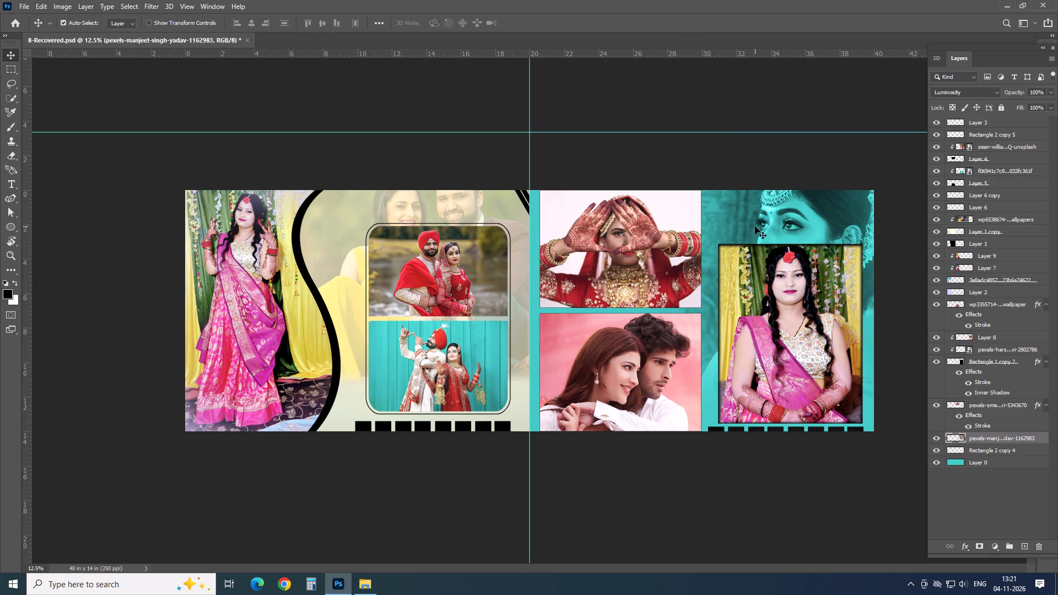
key(ctrl+v)
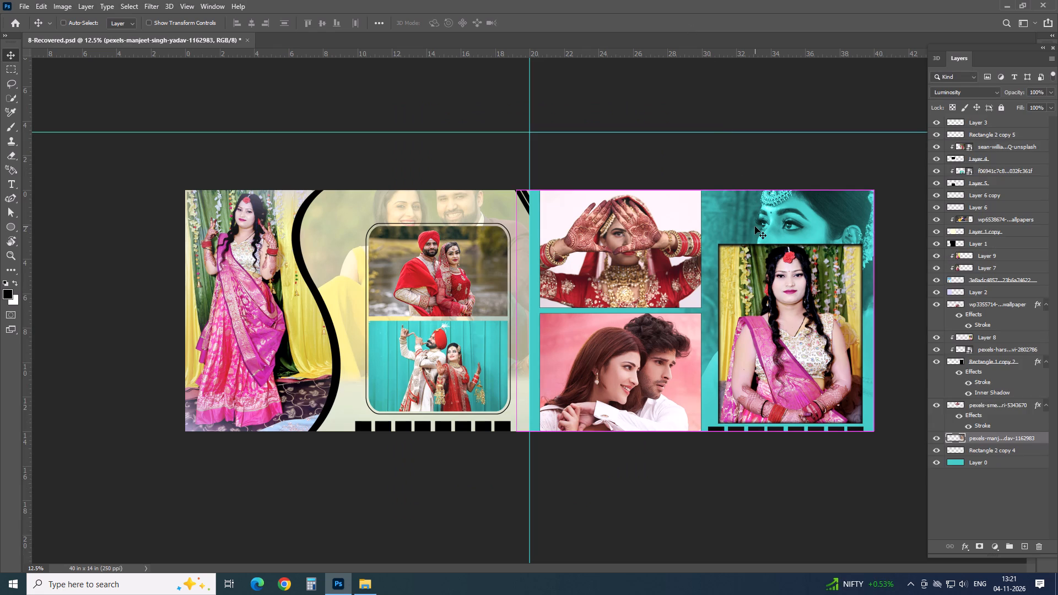
key(ctrl+alt+g)
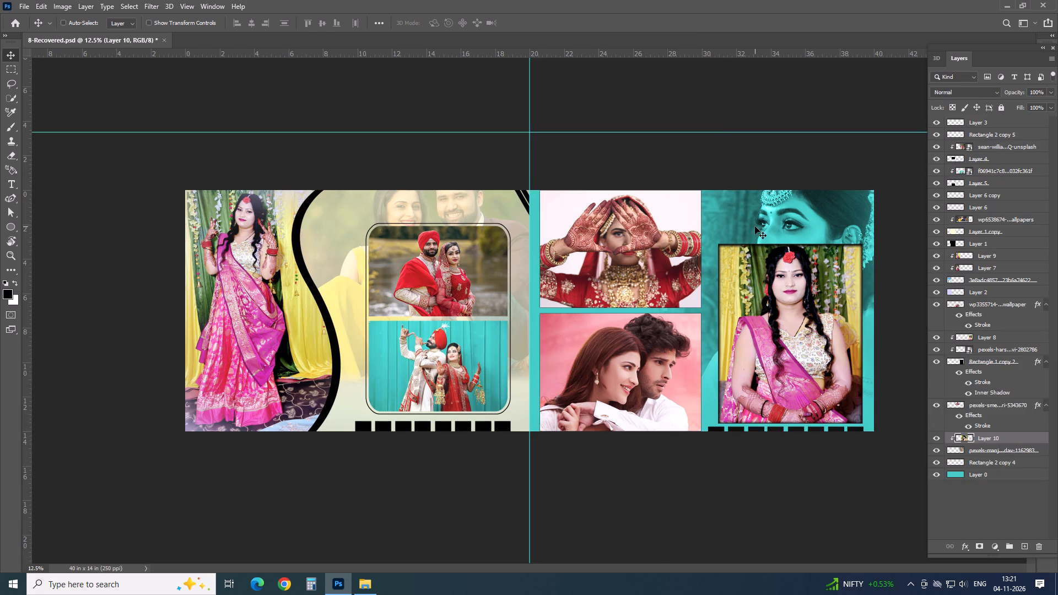
Scale the pasted photo to about 70% and position it so the bride's face shows above the framed portrait on the right page.
key(ctrl+t)
drag(438, 490, 618, 420)
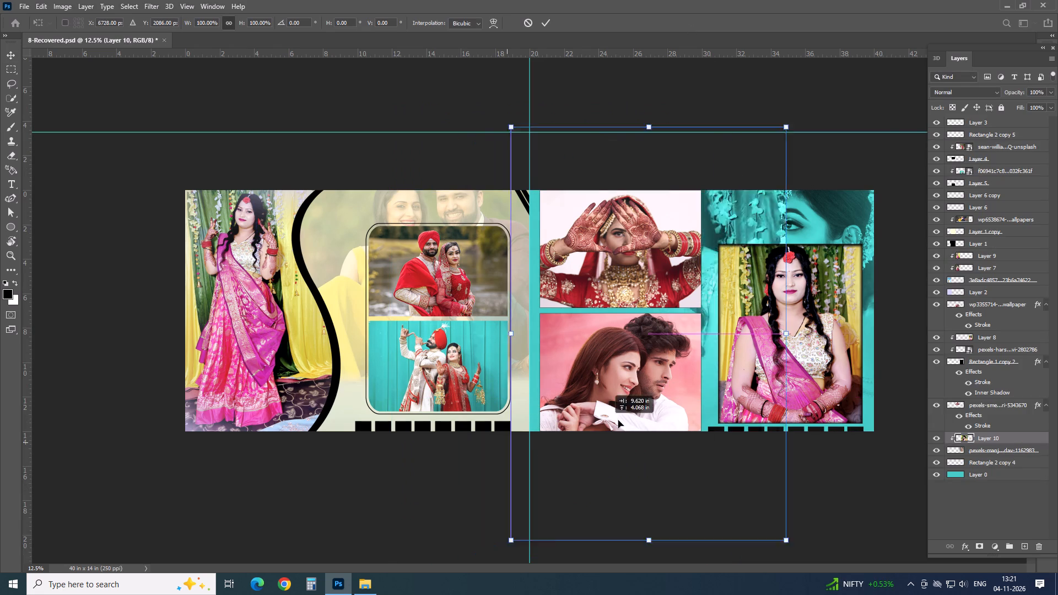
drag(618, 420, 705, 437)
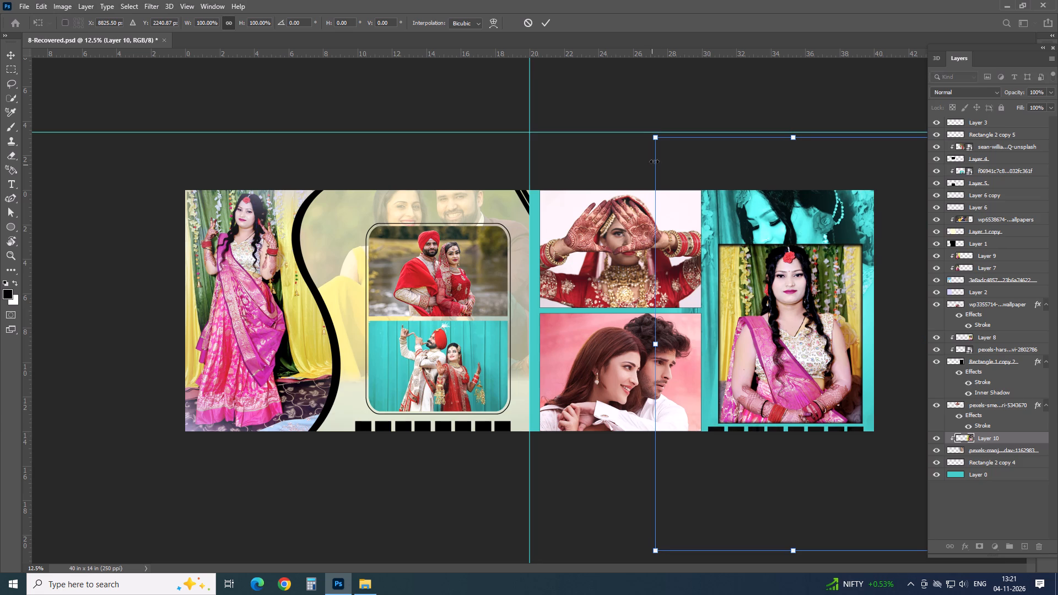
drag(658, 138, 750, 255)
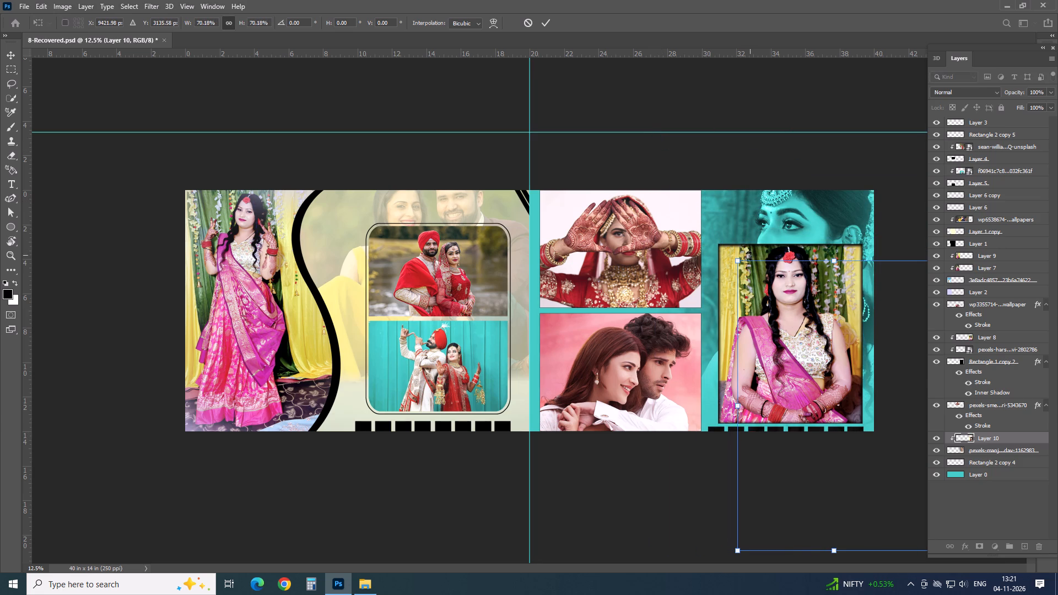
drag(769, 496, 748, 400)
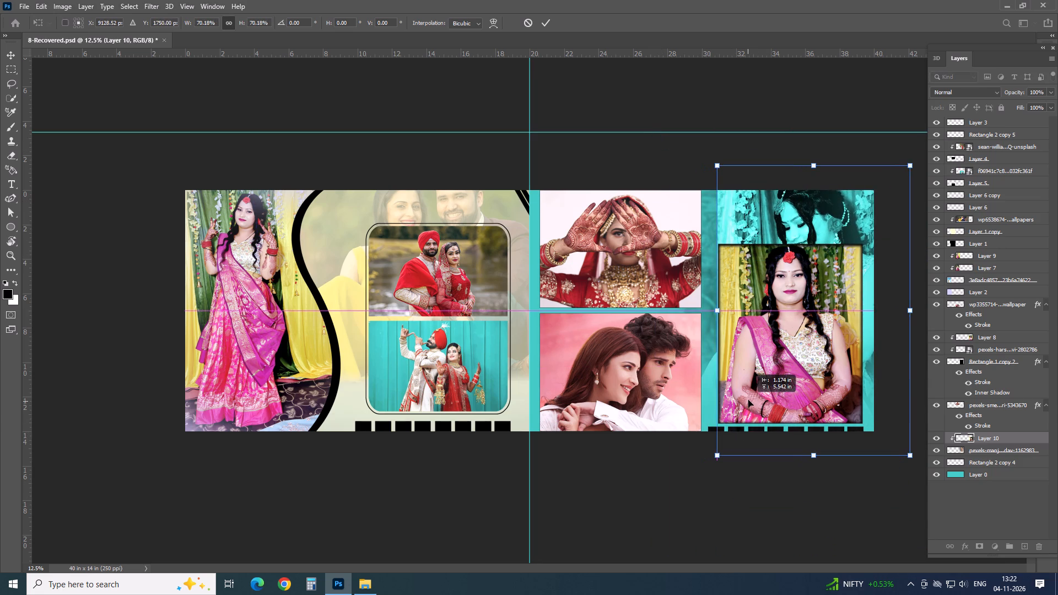
drag(748, 400, 742, 391)
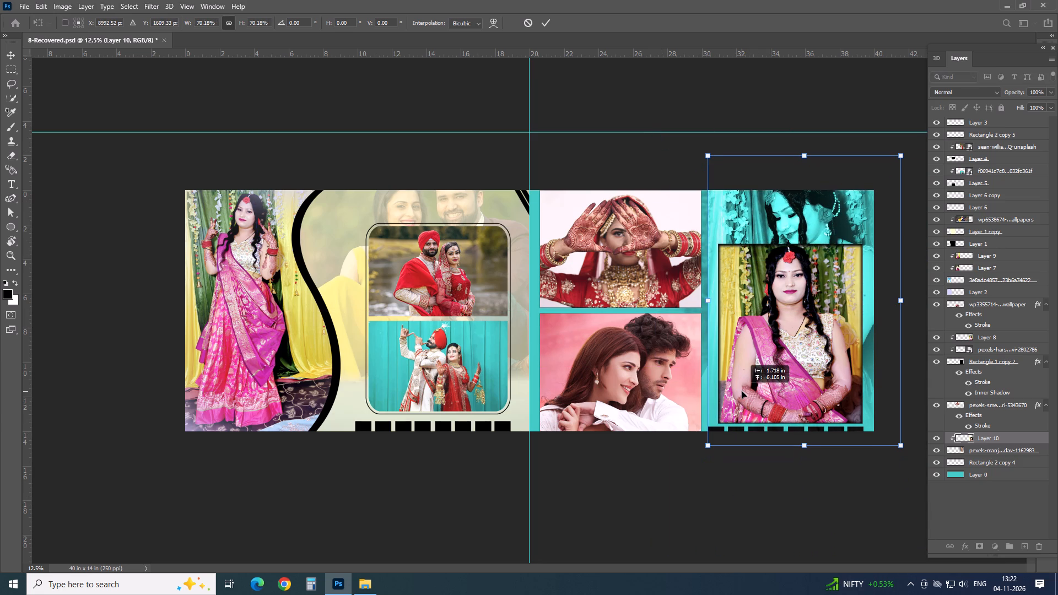
drag(742, 391, 733, 391)
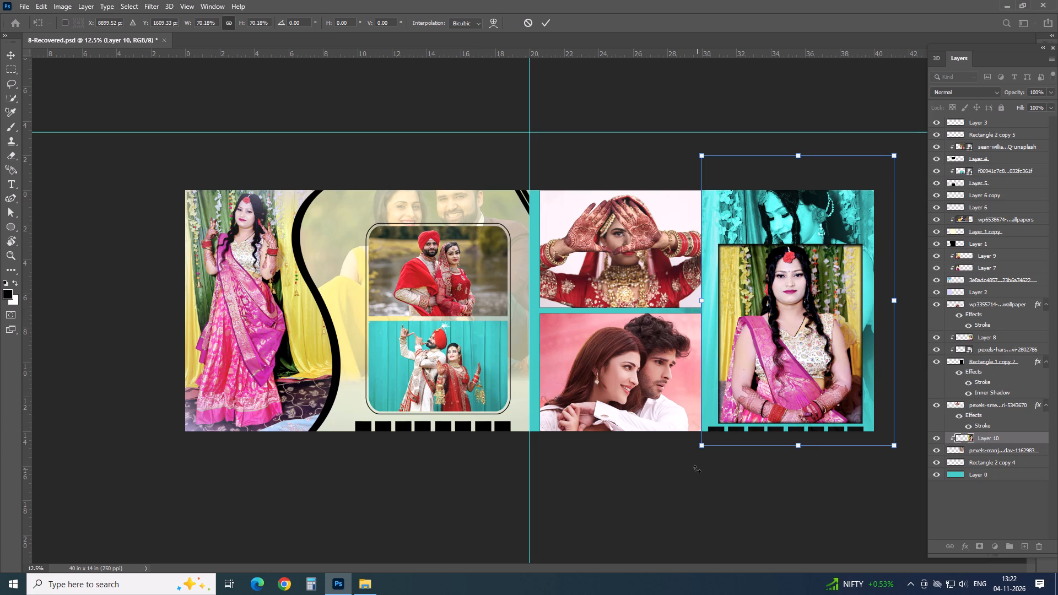
key(Down)
key(Down)
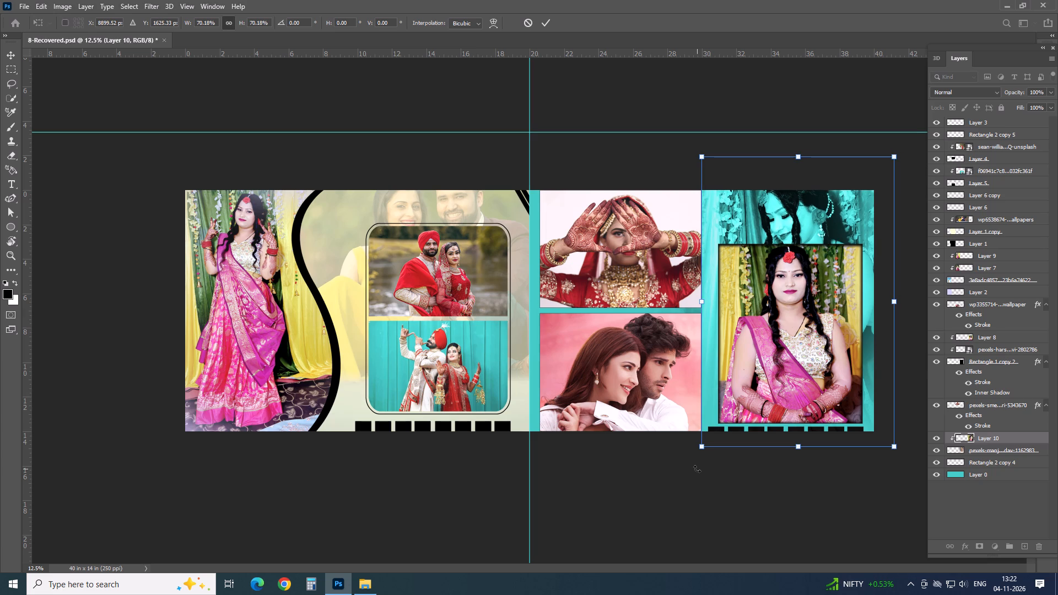
key(Return)
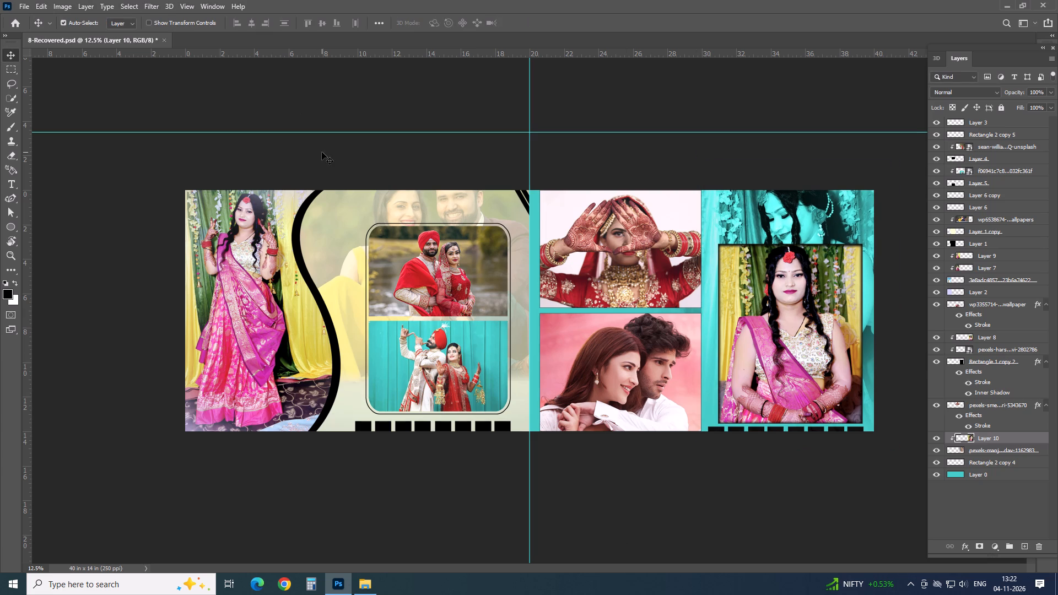
Open DSC_9076.JPG from the "3 girl haldi" folder as a separate document in Photoshop.
key(alt+Tab)
key(alt+Tab)
key(alt+Tab)
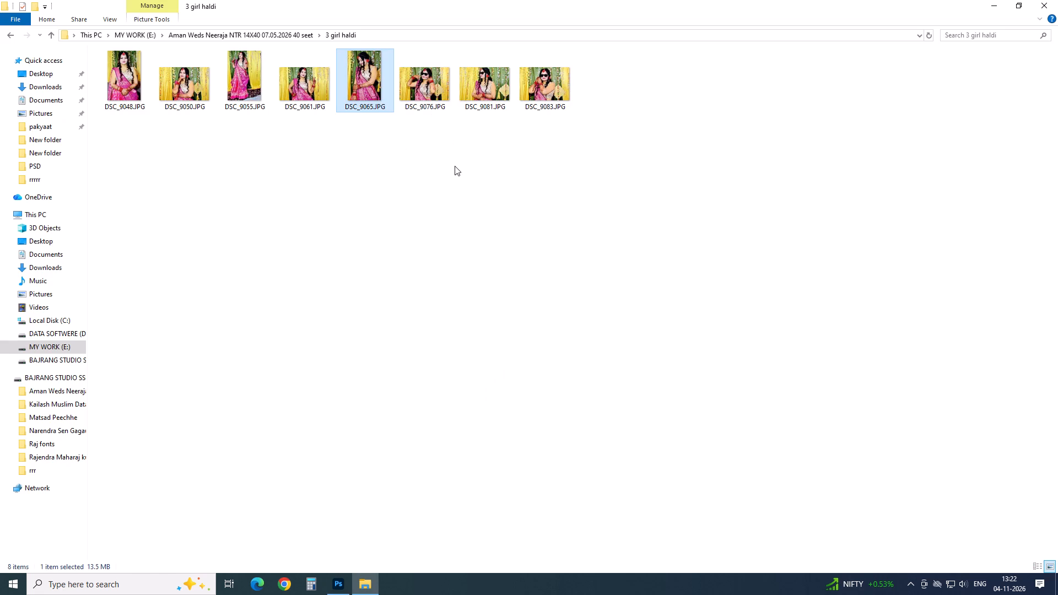
drag(428, 77, 485, 210)
key(alt+Tab)
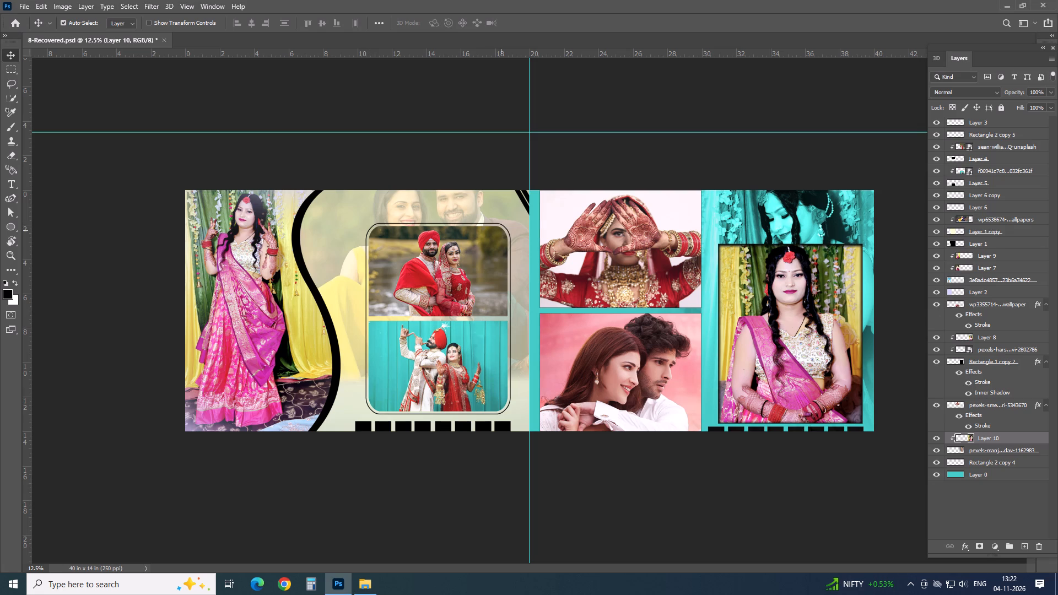
drag(485, 210, 516, 39)
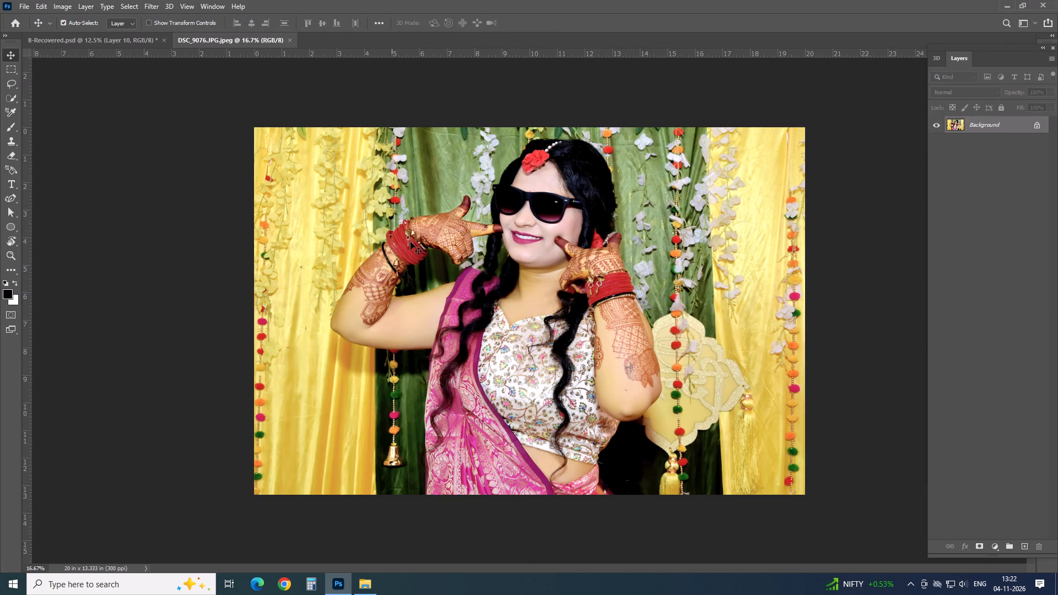
Select the bride's arms, hands, neck and waist with the Quick Selection tool, leaving out her face.
key(w)
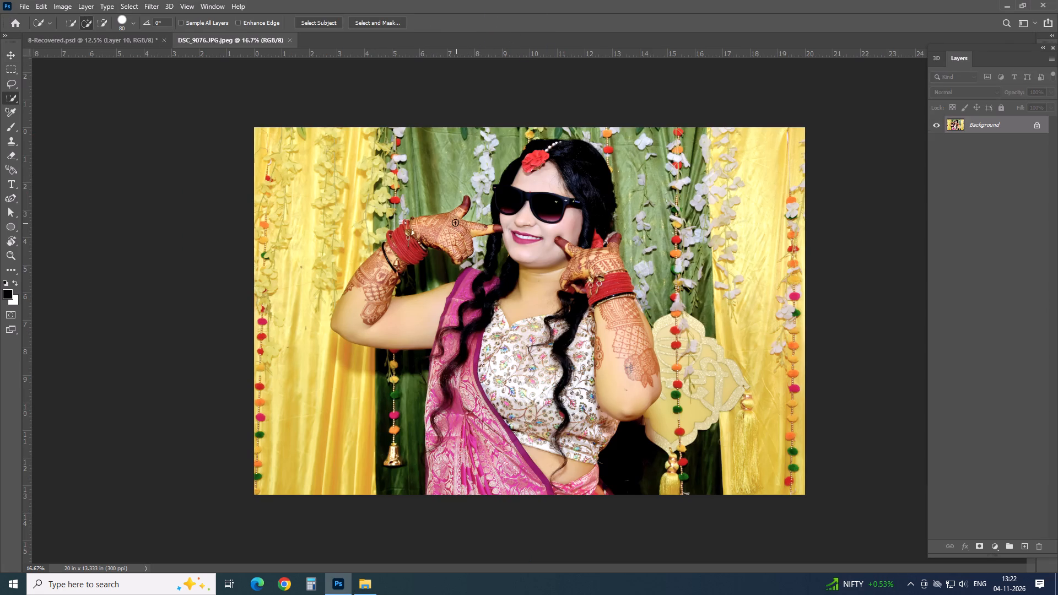
drag(457, 213, 413, 230)
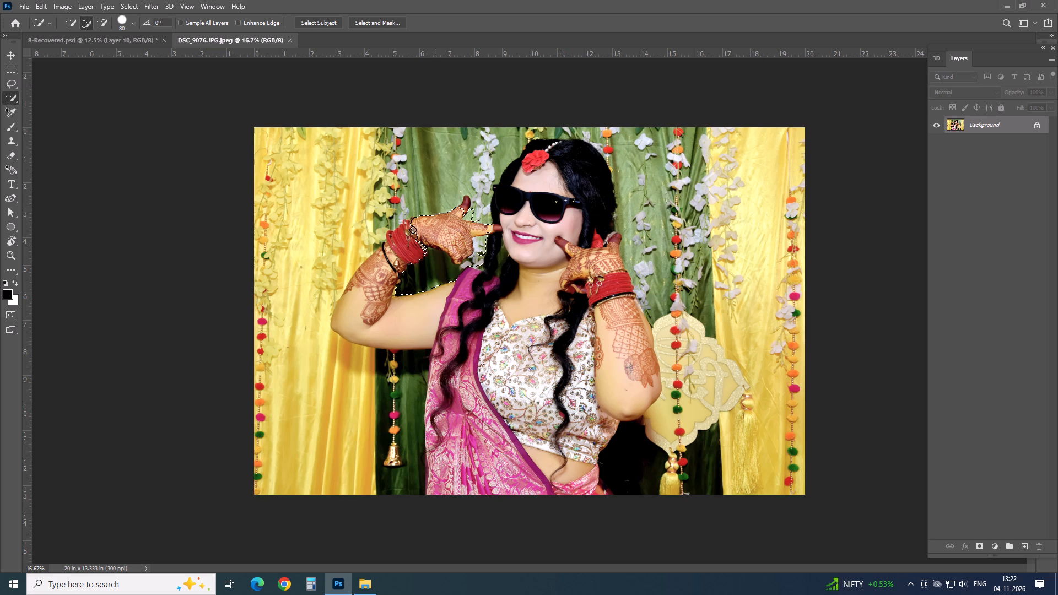
drag(413, 230, 363, 318)
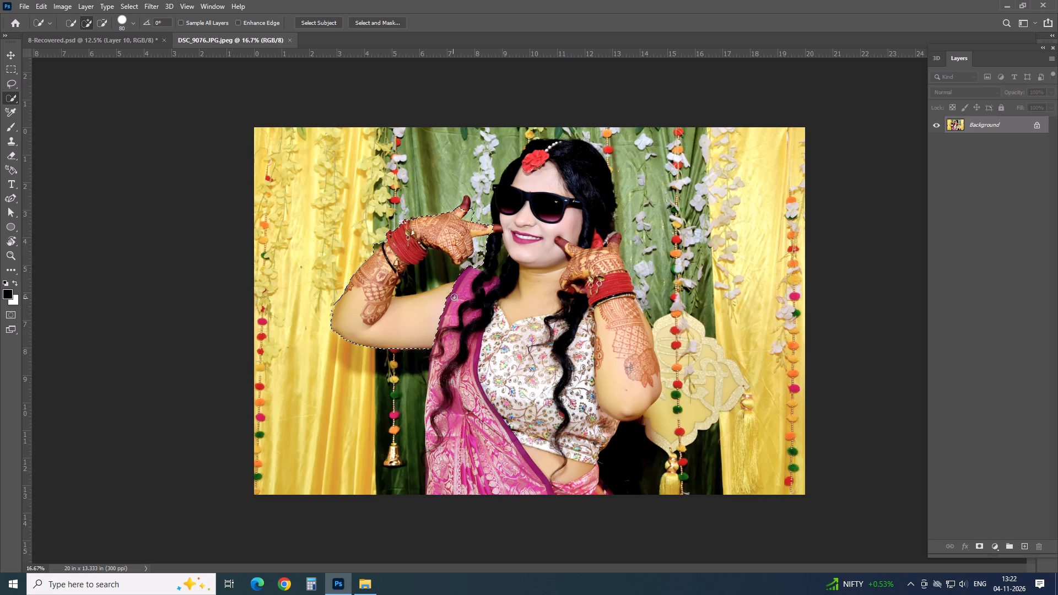
drag(516, 277, 542, 302)
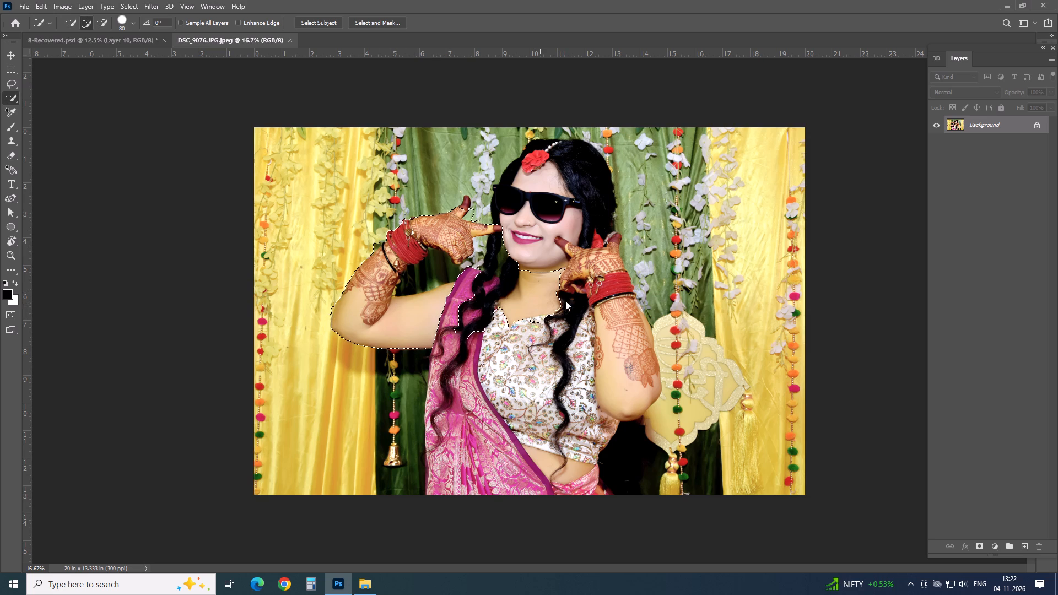
click(582, 257)
click(569, 246)
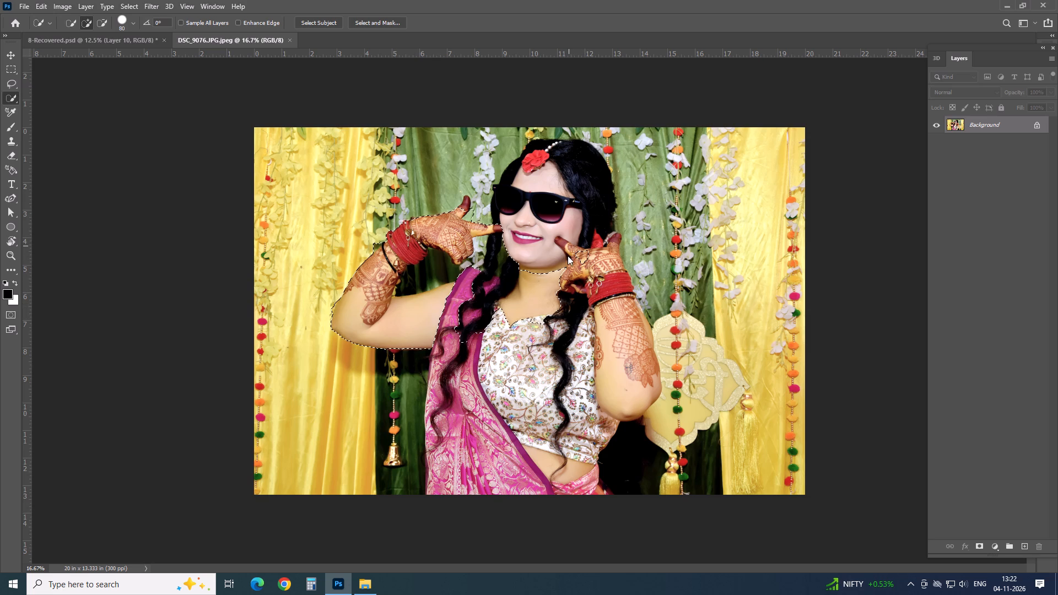
drag(592, 262, 568, 279)
drag(606, 263, 612, 254)
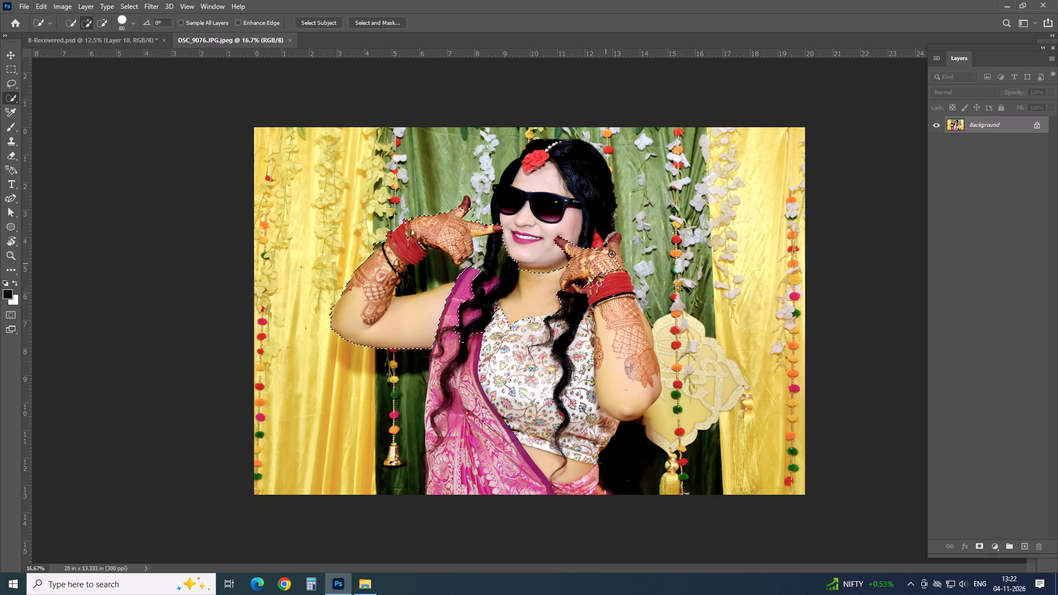
drag(612, 254, 618, 243)
drag(600, 283, 617, 391)
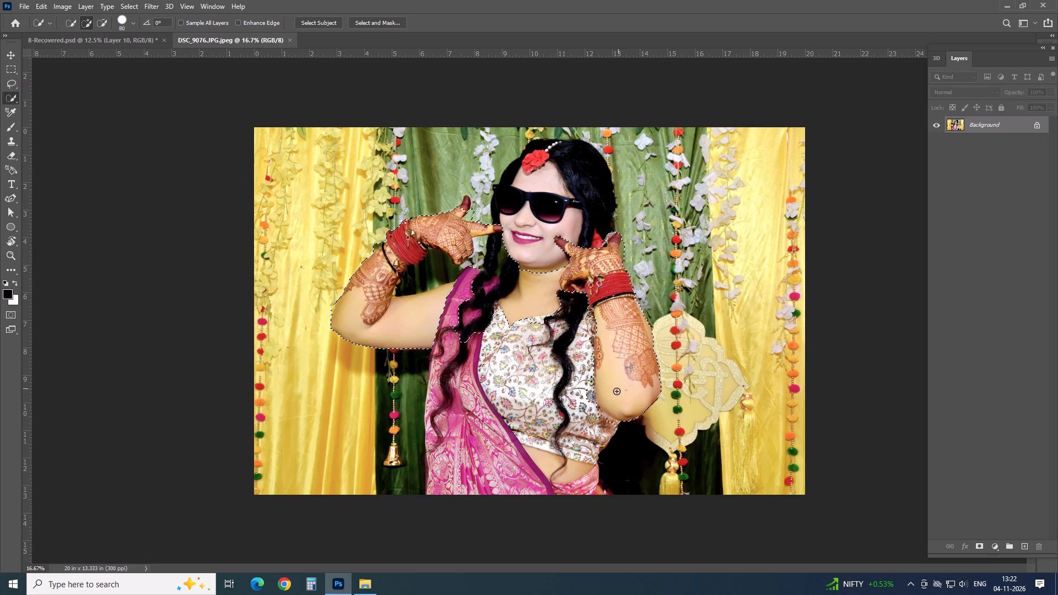
drag(617, 391, 617, 392)
drag(535, 447, 581, 472)
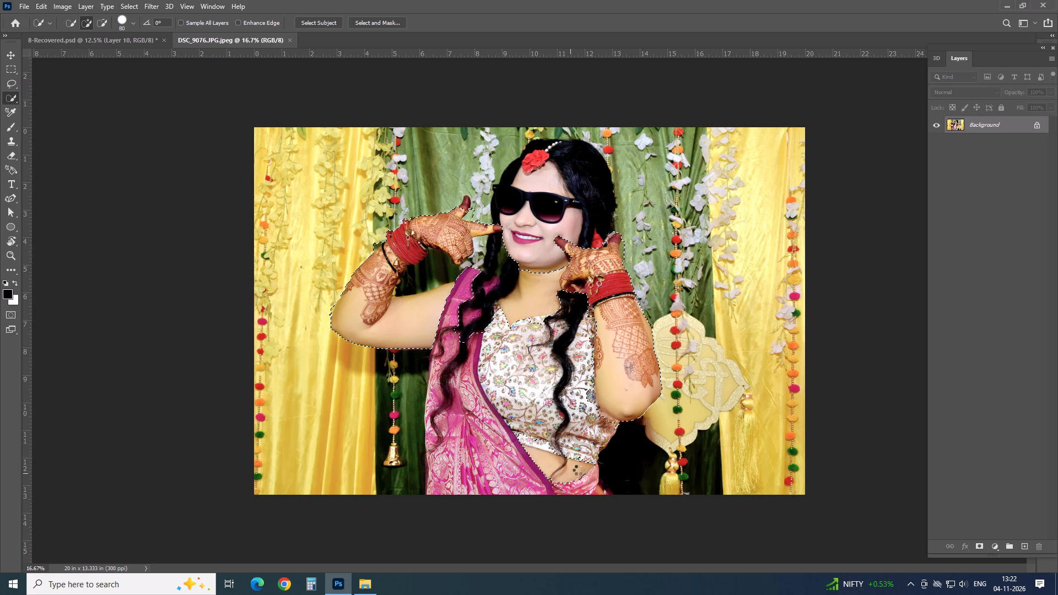
Add a Color Balance adjustment to the selected skin with midtones at Cyan-Red -50, Magenta-Green -35 and Yellow-Blue +20.
click(996, 545)
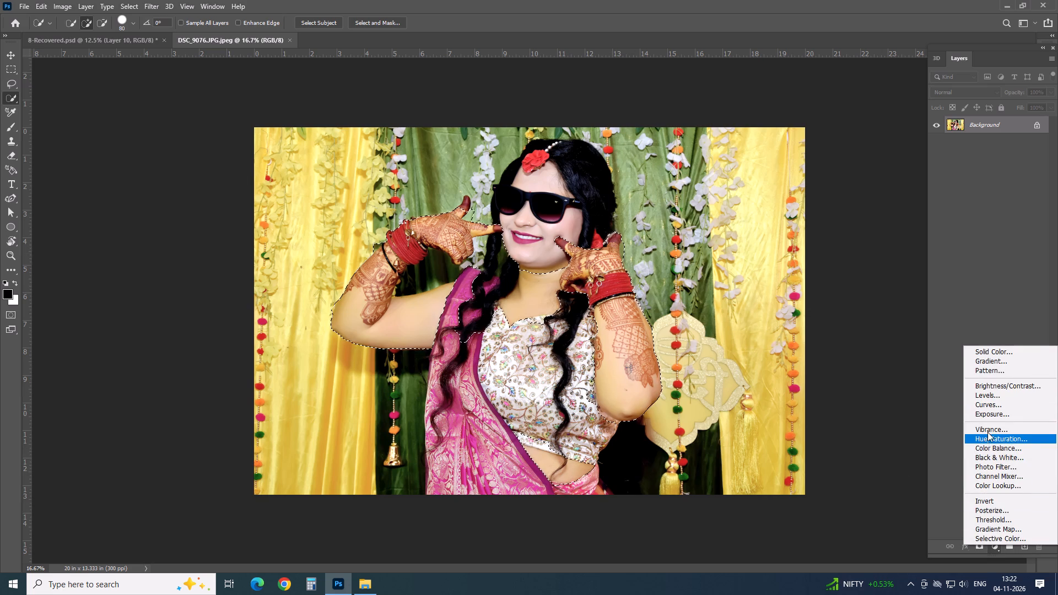
click(990, 452)
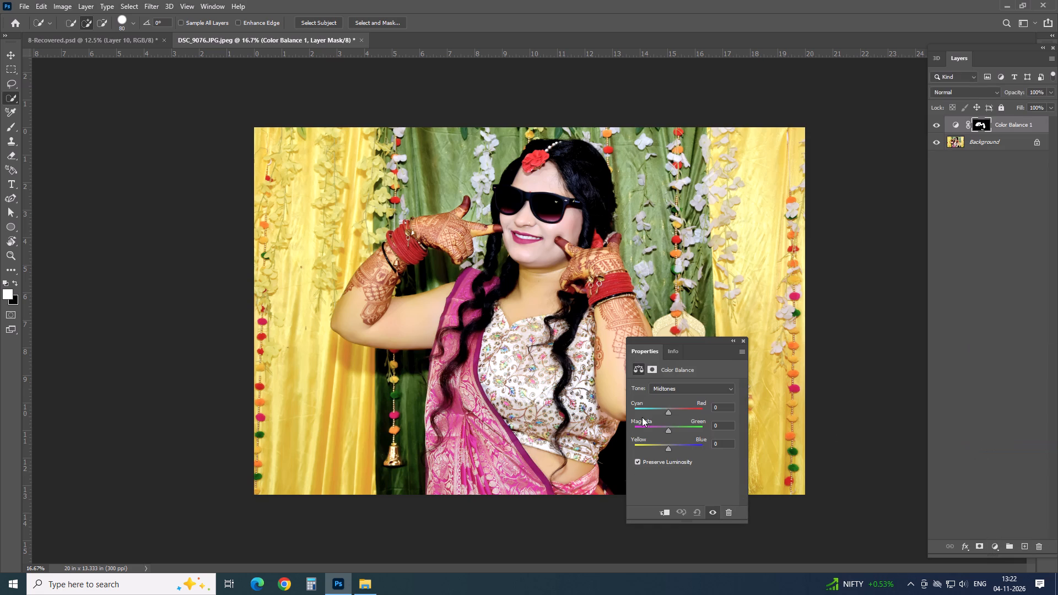
drag(670, 410, 659, 409)
click(660, 409)
drag(664, 428, 656, 423)
click(684, 441)
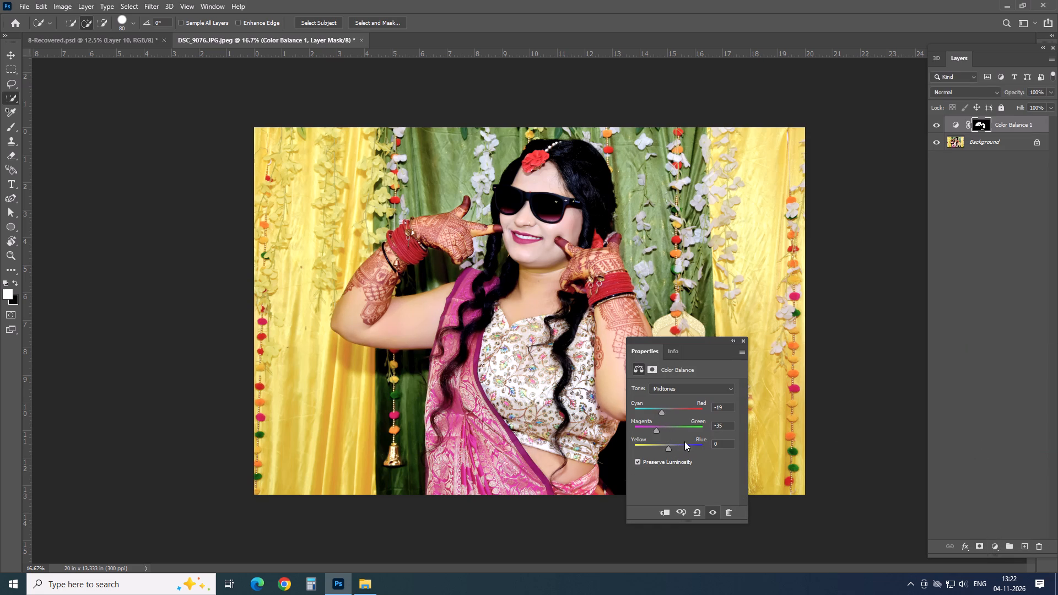
click(685, 443)
drag(685, 443, 677, 441)
drag(677, 441, 668, 439)
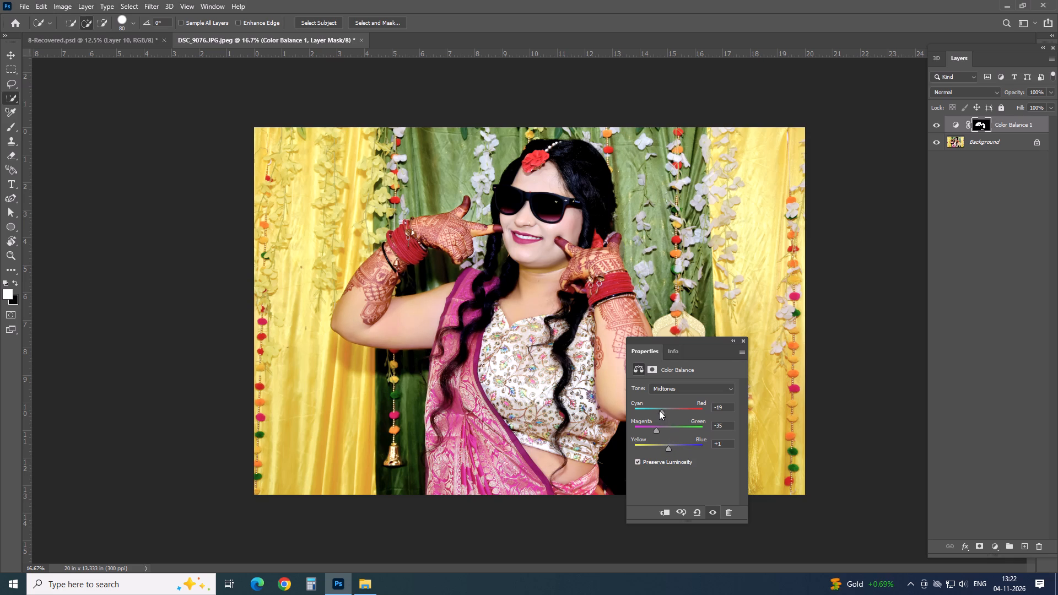
click(659, 411)
drag(659, 430, 651, 428)
drag(651, 428, 662, 424)
drag(662, 424, 661, 421)
click(671, 408)
drag(680, 409, 651, 409)
drag(651, 409, 650, 409)
drag(650, 409, 651, 409)
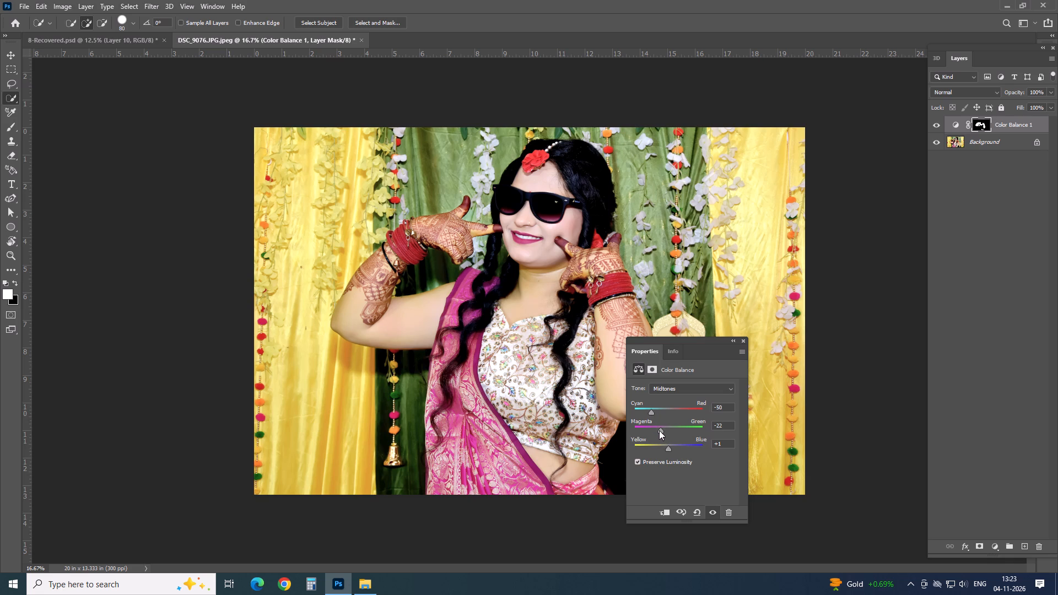
click(659, 431)
drag(666, 448, 675, 448)
Feather the Color Balance layer's mask by about 35 px.
click(650, 367)
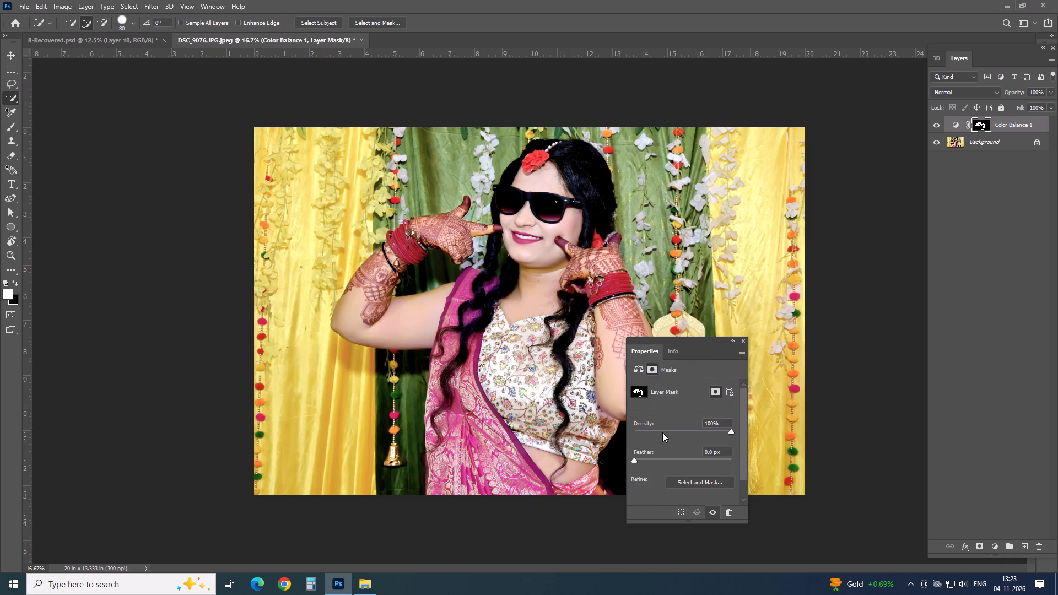
click(682, 460)
click(743, 339)
Merge the Color Balance adjustment down into the photo and copy the whole image.
key(ctrl+e)
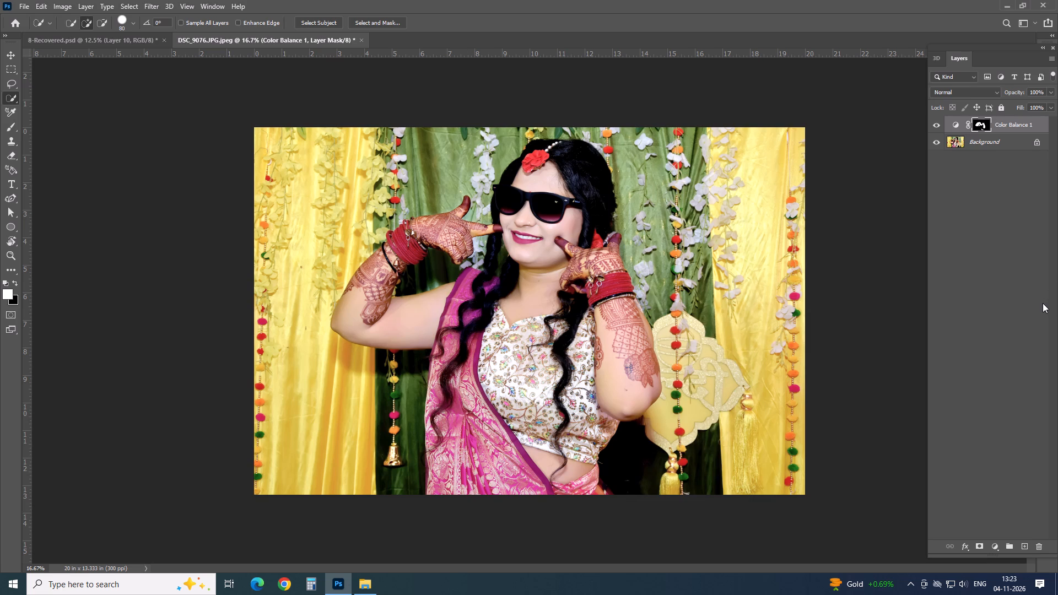
key(ctrl+a)
key(ctrl+c)
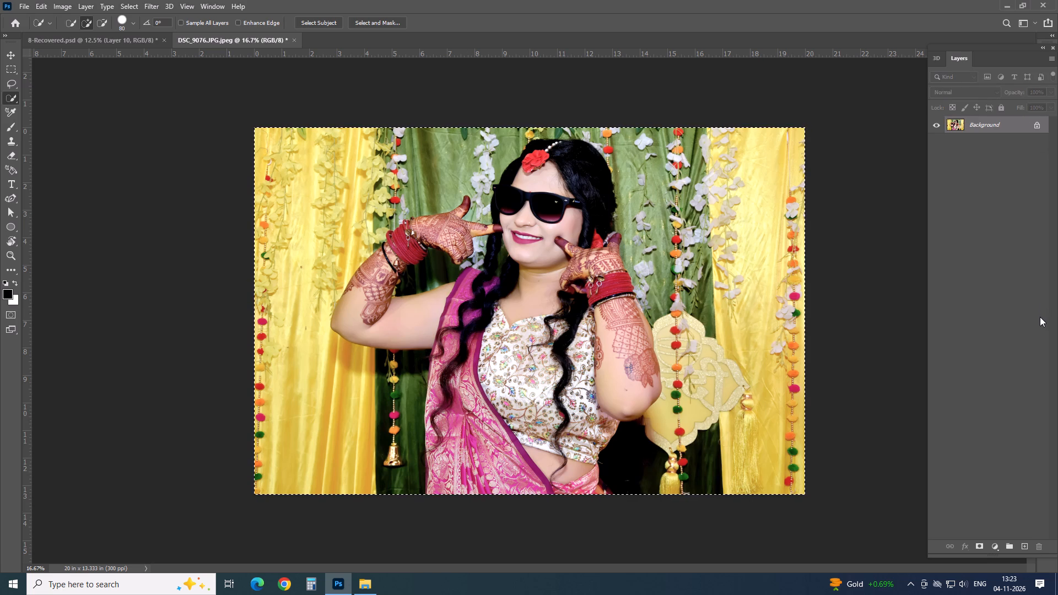
Close the DSC_9076.JPG document, saving its changes.
key(ctrl+w)
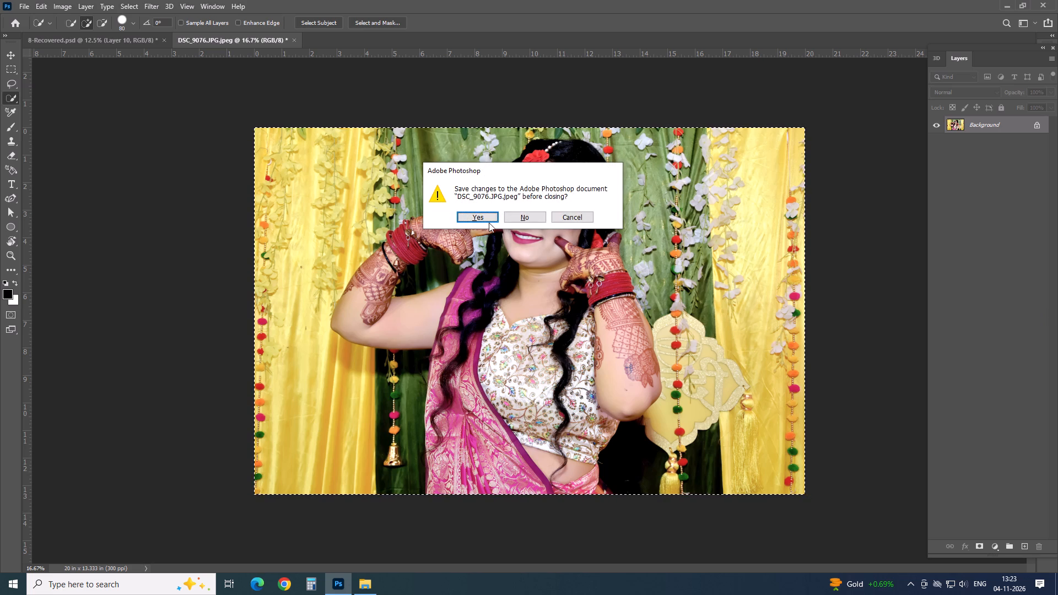
click(489, 219)
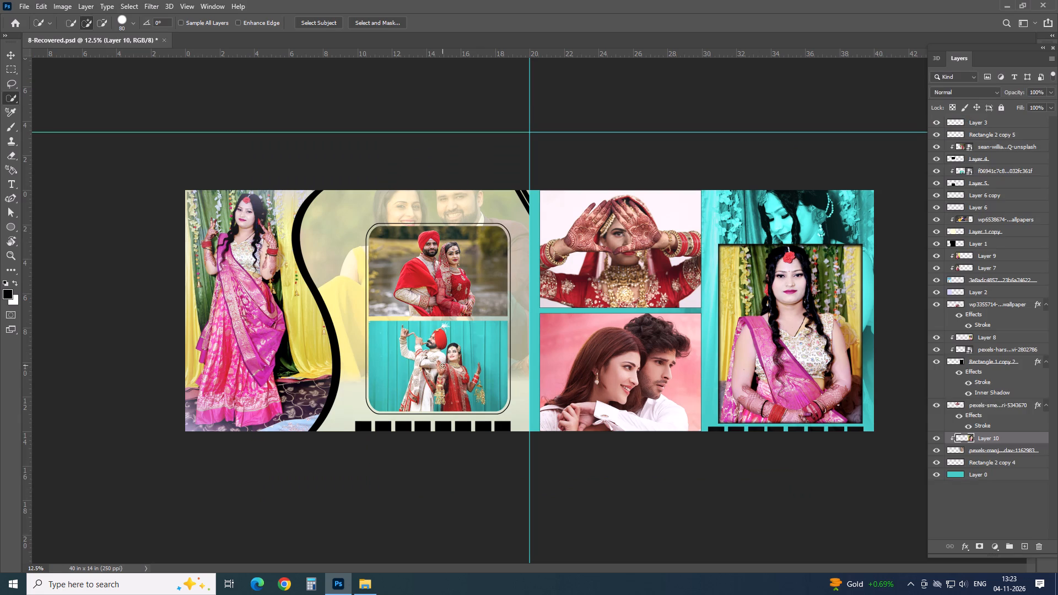
Paste the copied photo above the photo of the bride with crossed henna hands on the right page, and clip it to that layer.
key(v)
click(596, 250)
key(ctrl+v)
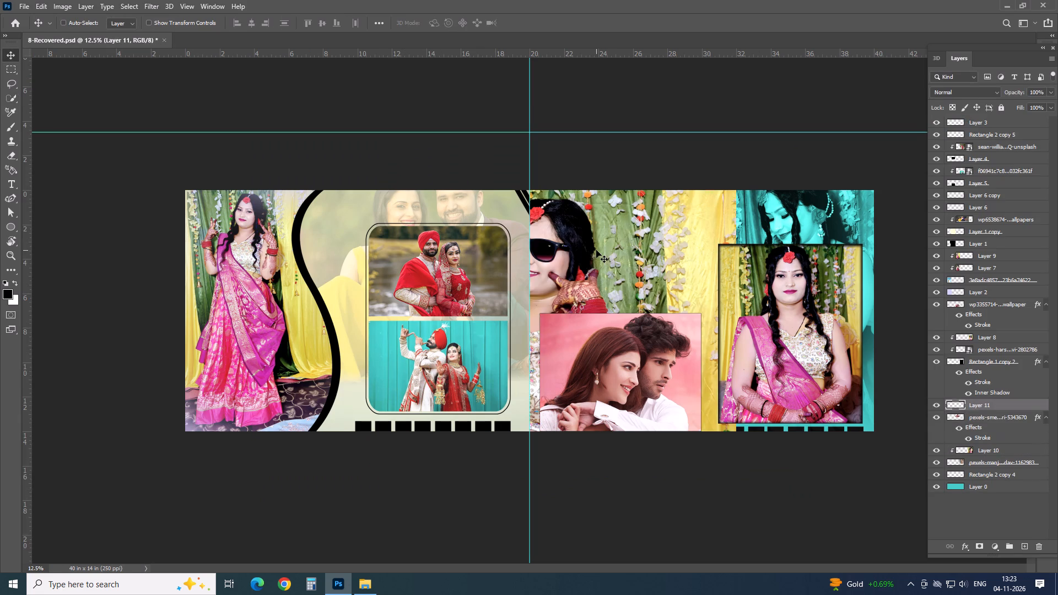
key(ctrl+alt+g)
Scale the pasted photo to roughly half size and position it so the bride in sunglasses fills the upper frame beside the centre fold.
key(ctrl+t)
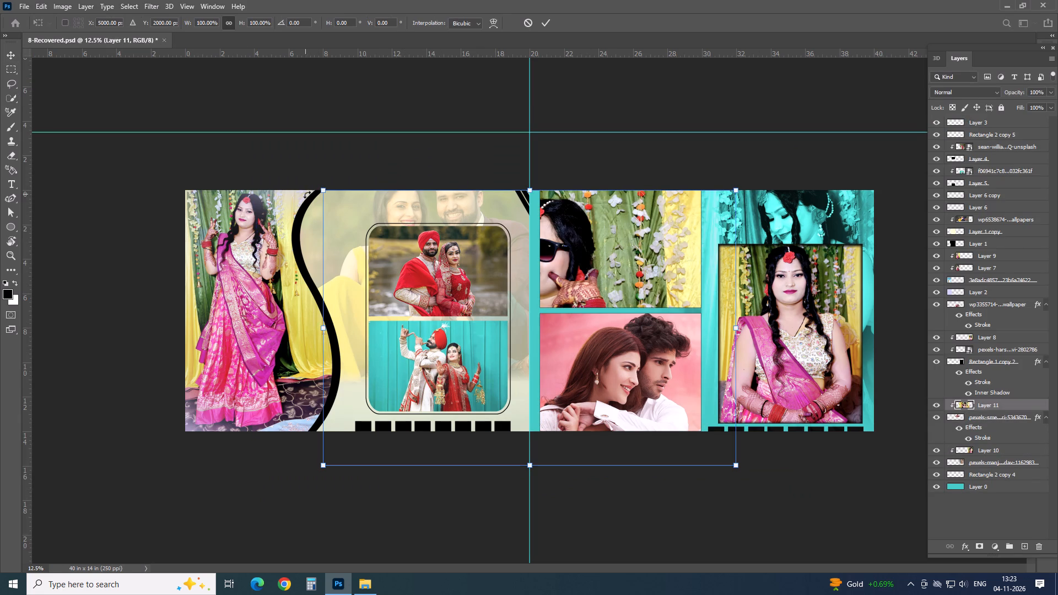
drag(323, 192, 462, 330)
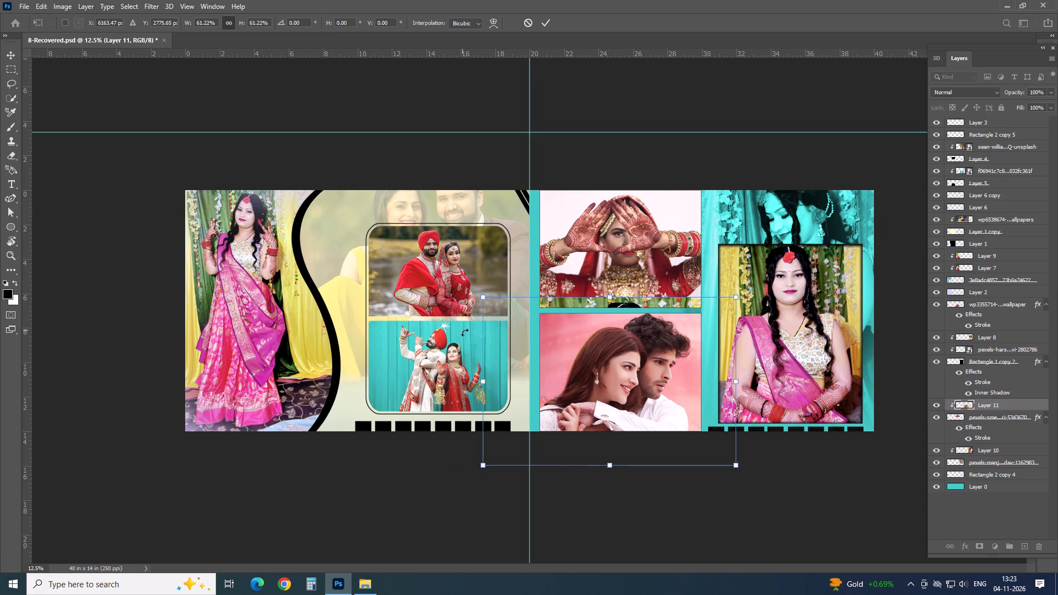
drag(515, 398, 528, 291)
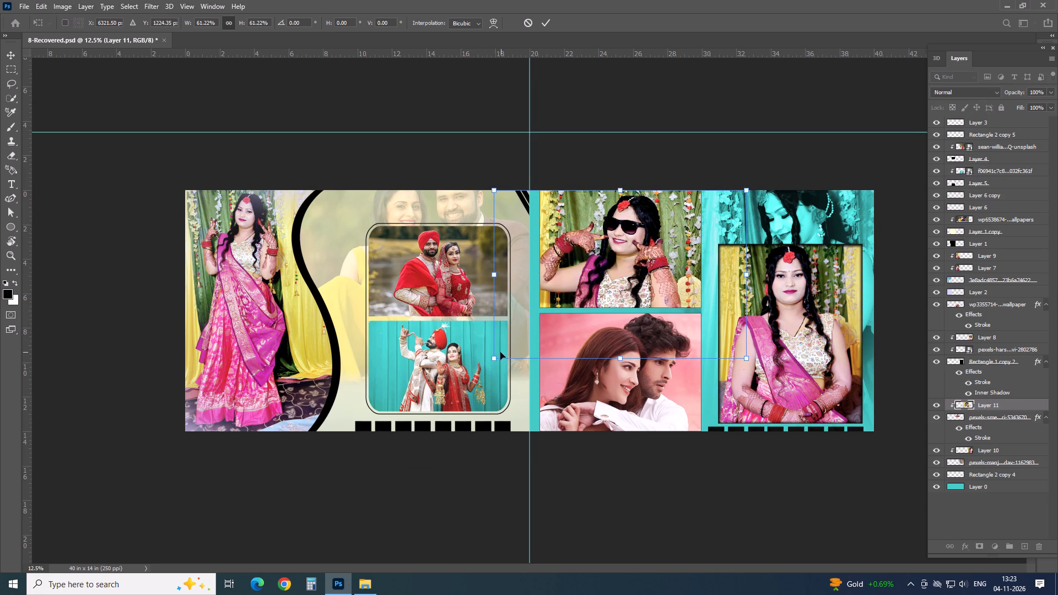
drag(493, 359, 519, 329)
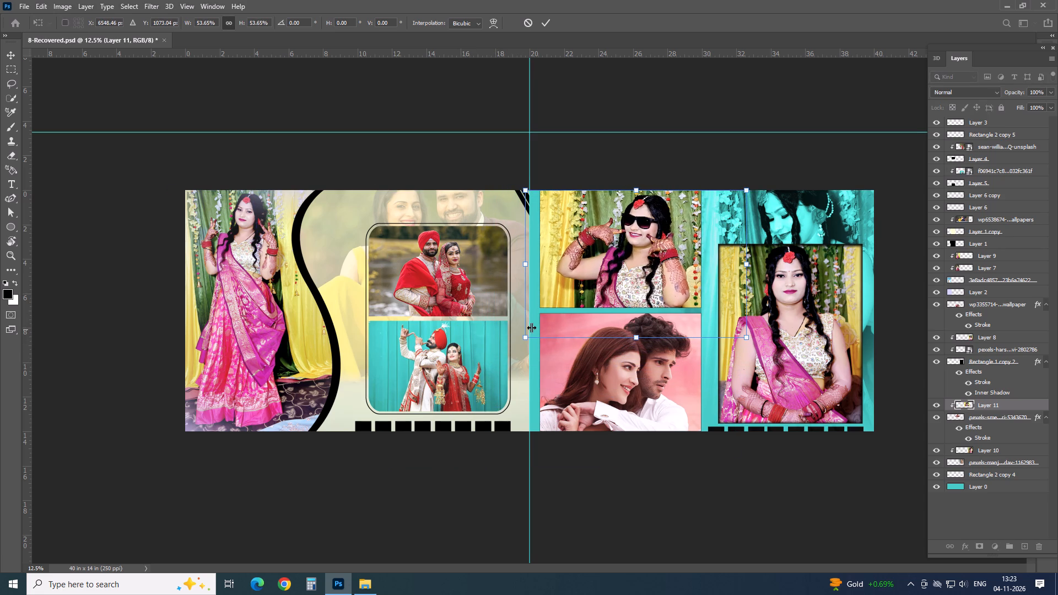
drag(749, 338, 735, 328)
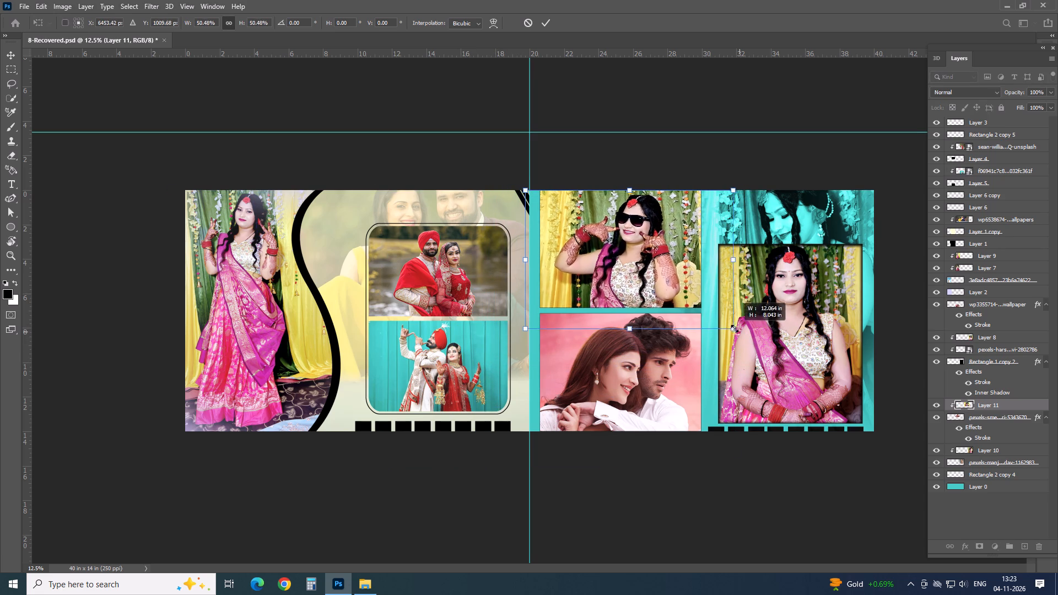
drag(735, 328, 728, 324)
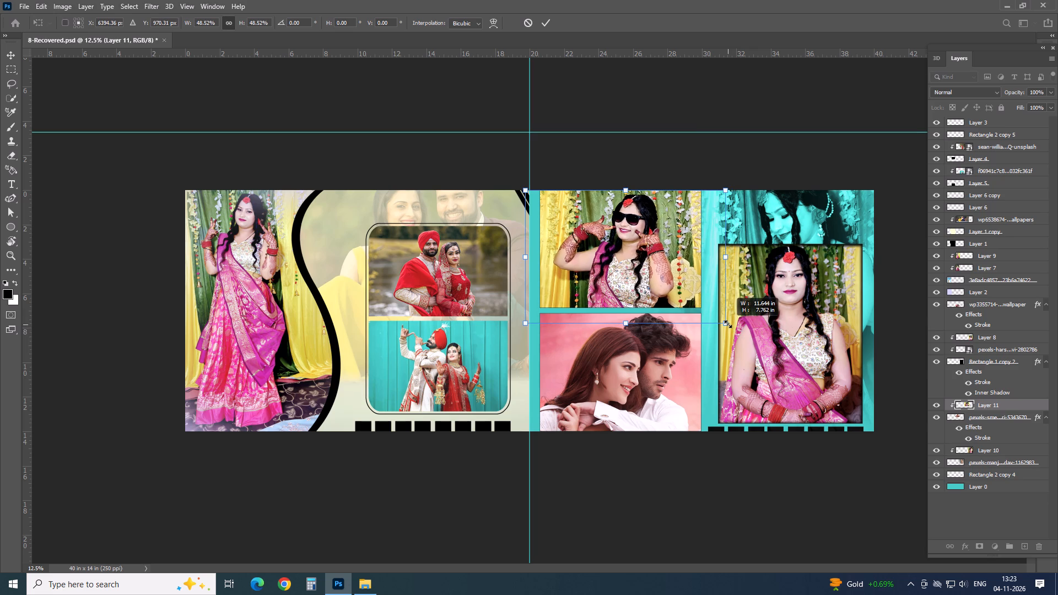
drag(728, 324, 730, 323)
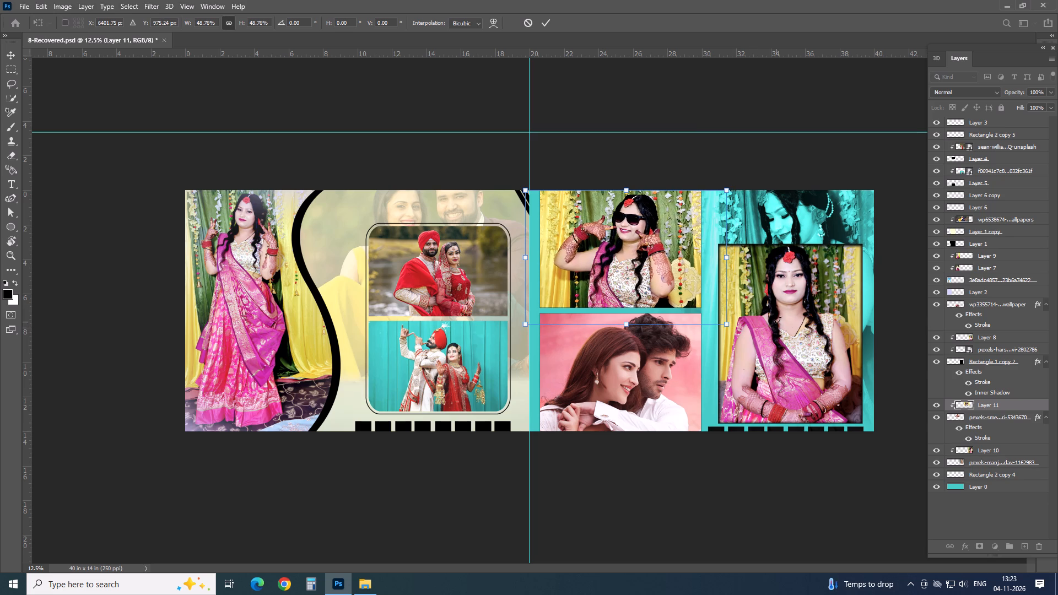
drag(726, 322, 726, 322)
drag(726, 322, 721, 317)
key(Return)
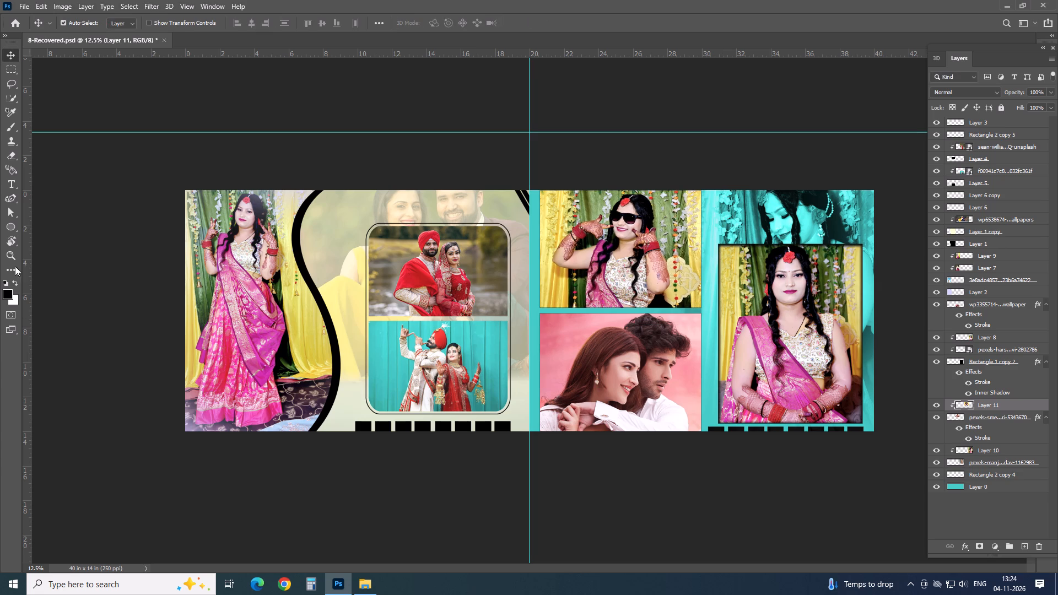
Open DSC_9083.JPG from the "3 girl haldi" folder as a separate document in Photoshop.
key(alt+Tab)
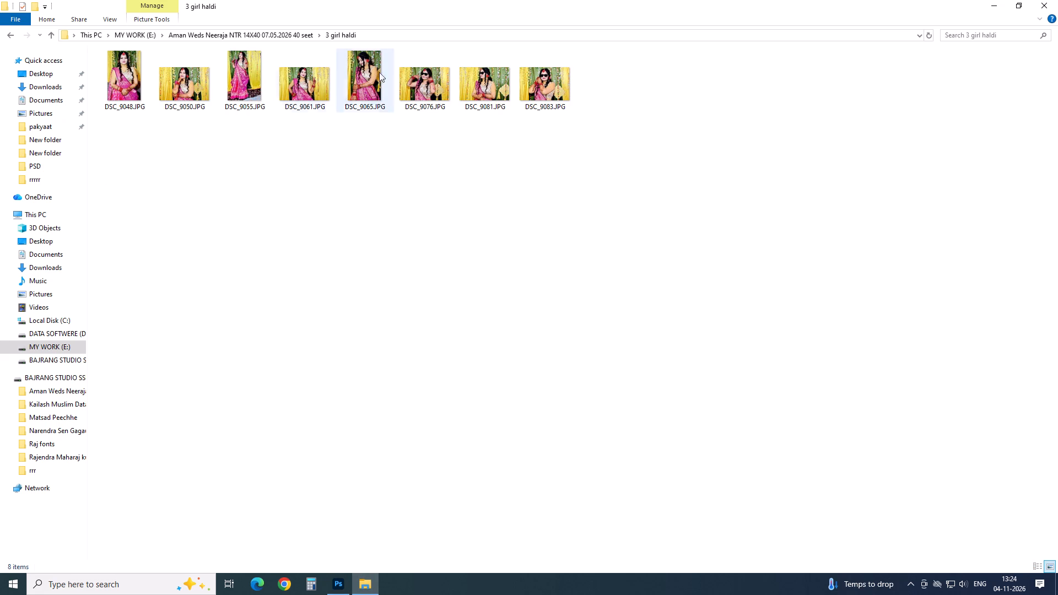
drag(527, 79, 574, 170)
key(alt+Tab)
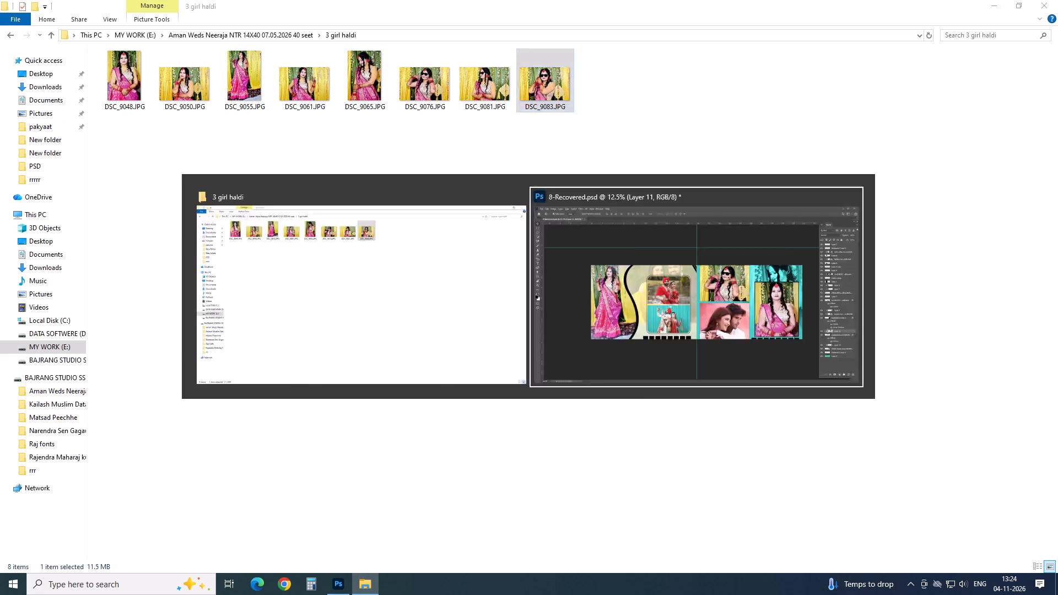
drag(574, 170, 514, 37)
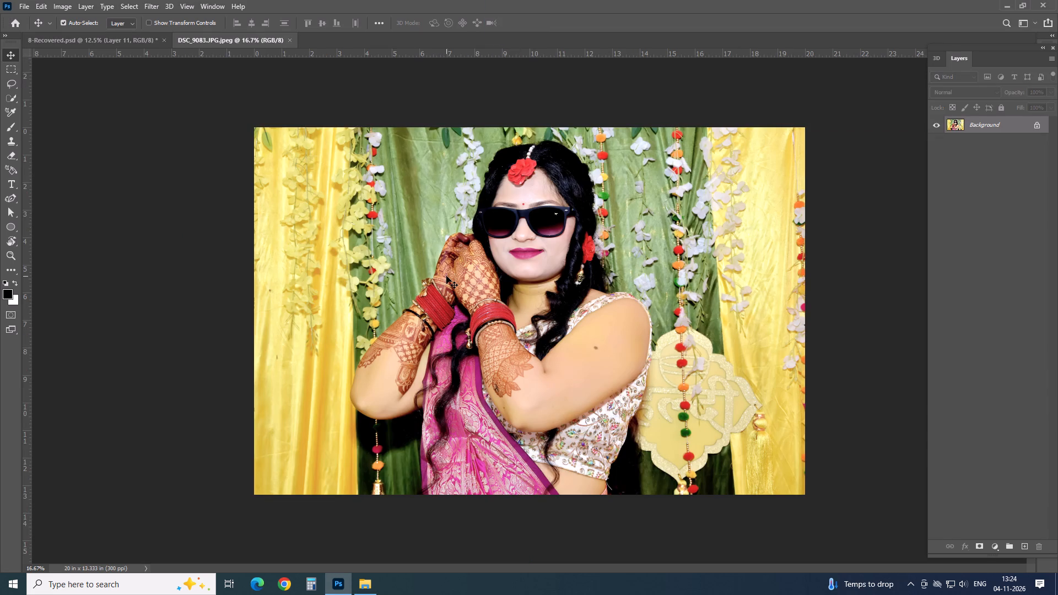
Select the bride's bare skin on the hands, both arms, neck and waist with the Quick Selection tool.
key(w)
drag(450, 242, 483, 312)
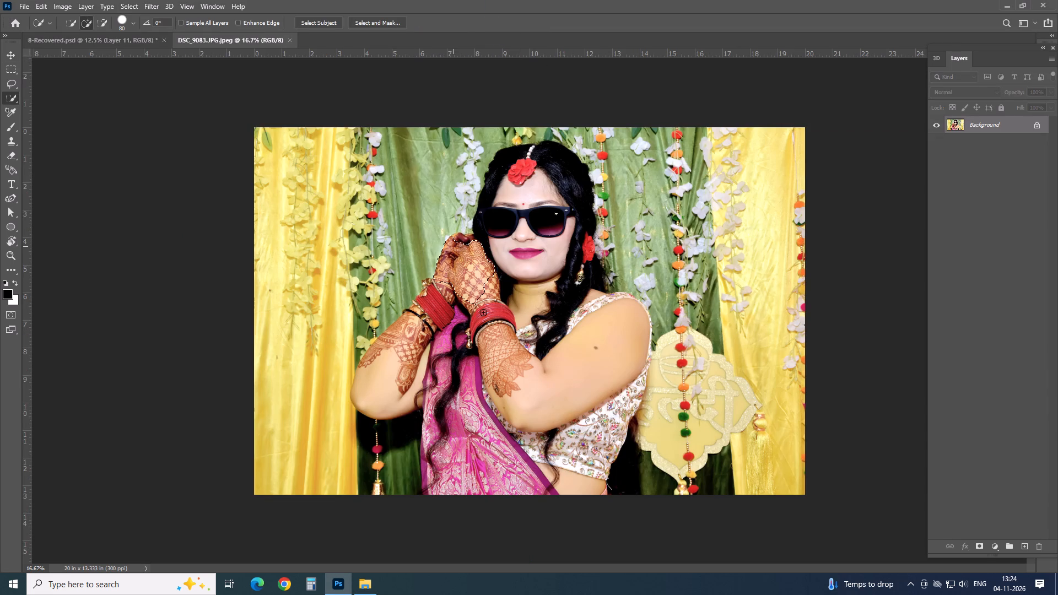
drag(483, 312, 510, 304)
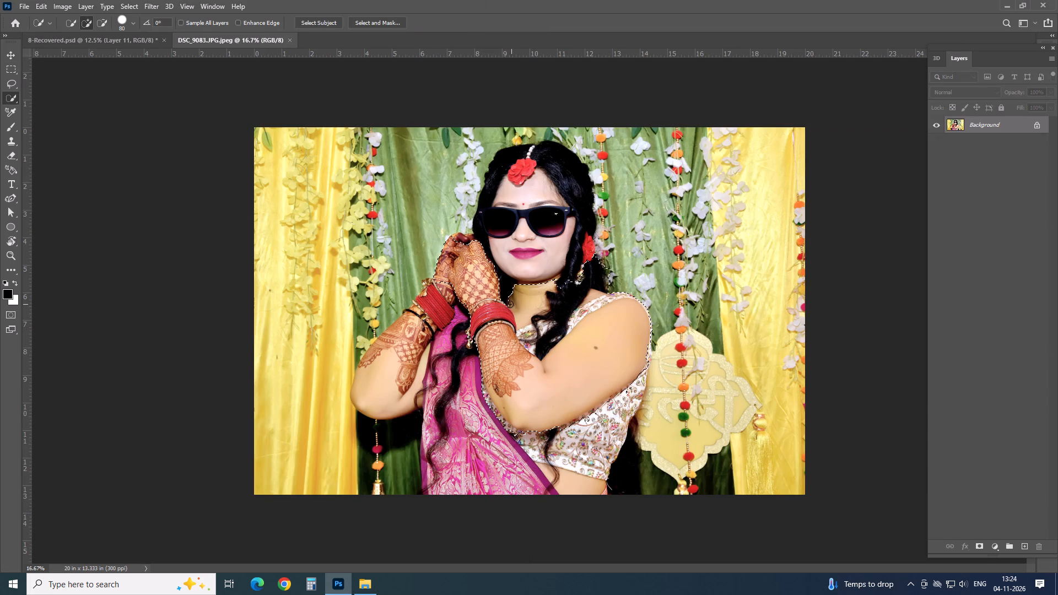
drag(510, 304, 500, 304)
drag(451, 283, 384, 393)
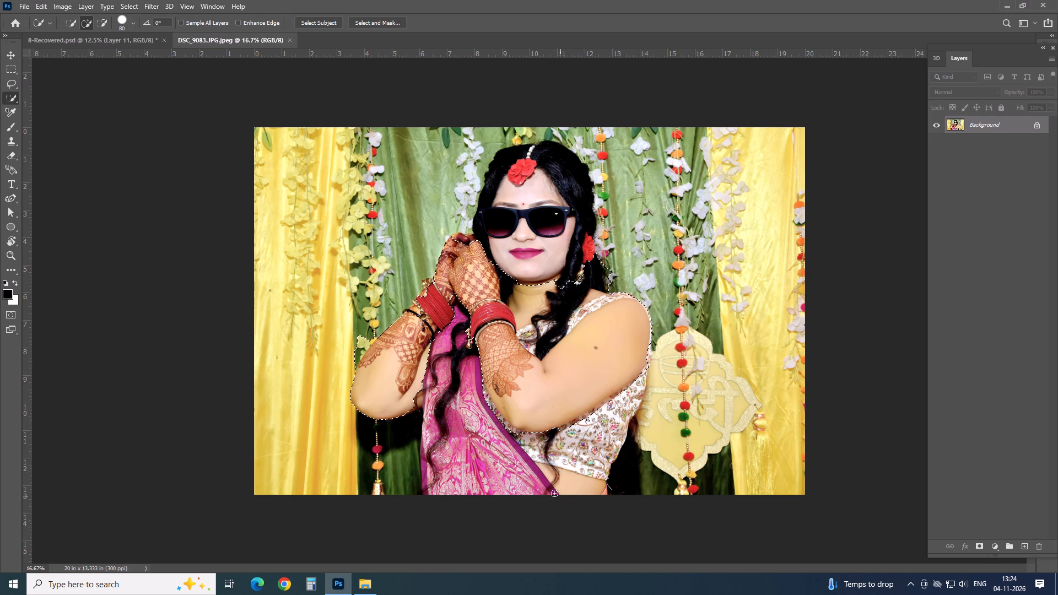
drag(548, 477, 604, 510)
Add a Color Balance adjustment over the selected skin with midtones at Cyan-Red -46, Magenta-Green -19 and Yellow-Blue +37.
click(993, 547)
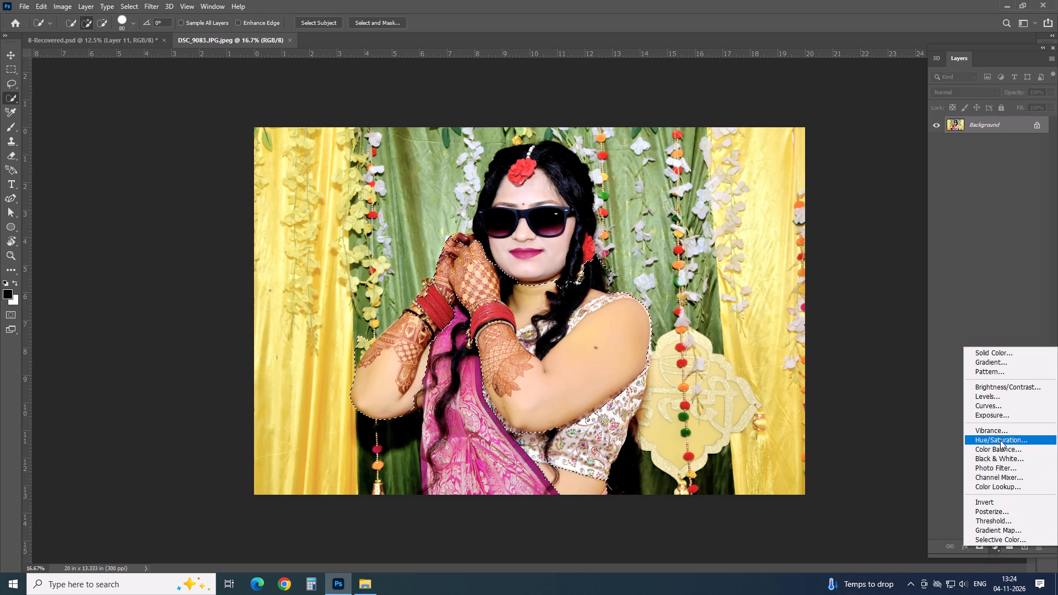
click(996, 448)
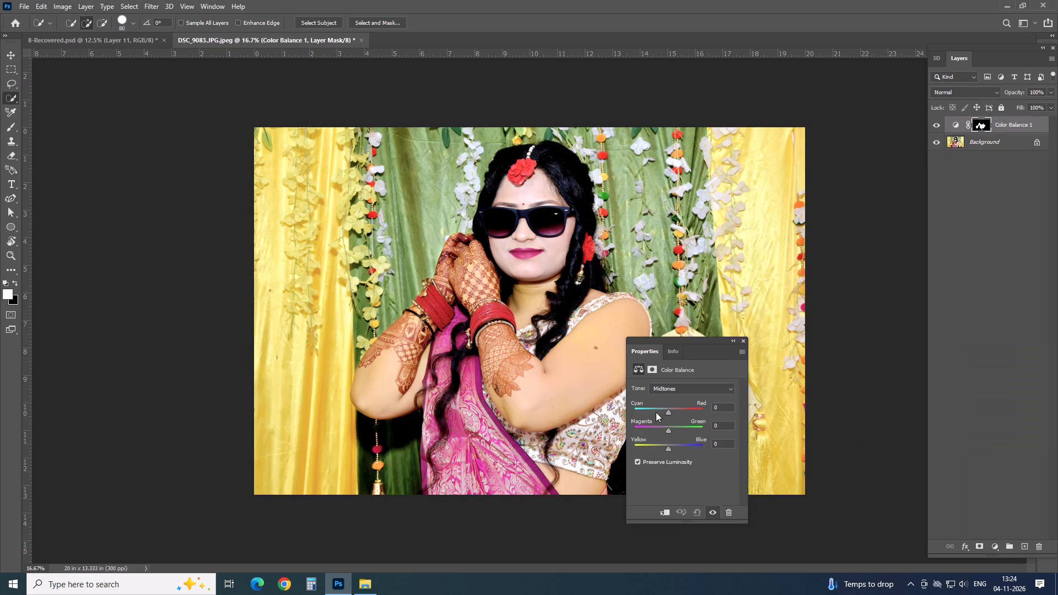
click(652, 408)
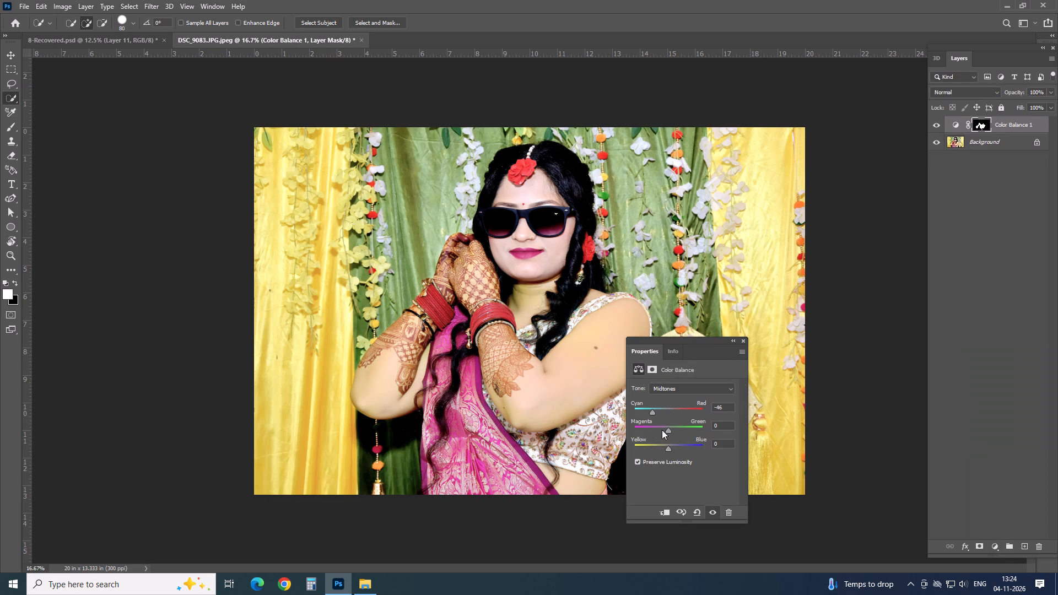
click(662, 428)
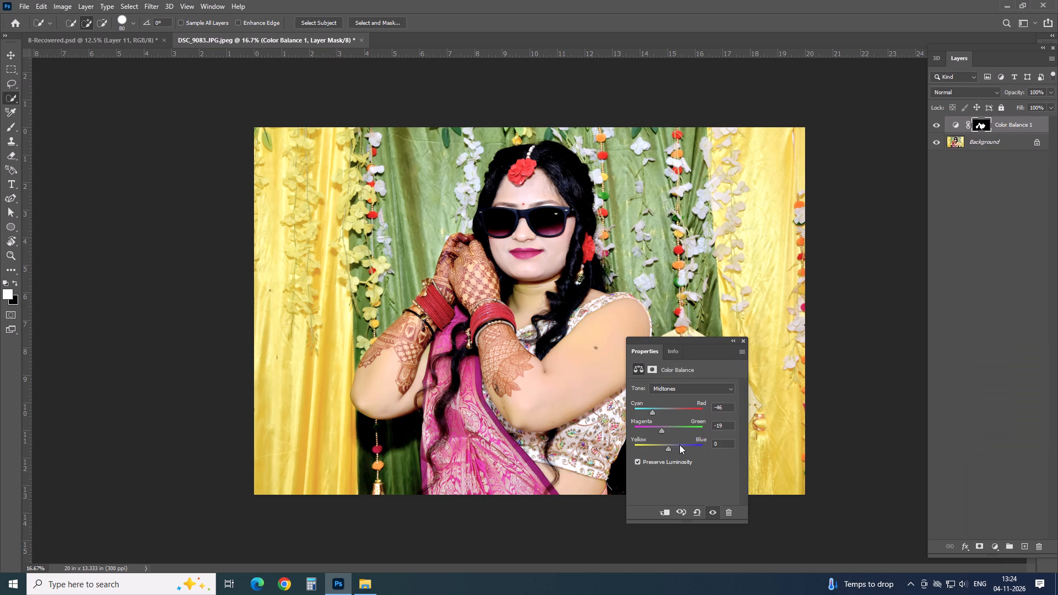
click(681, 445)
click(681, 445)
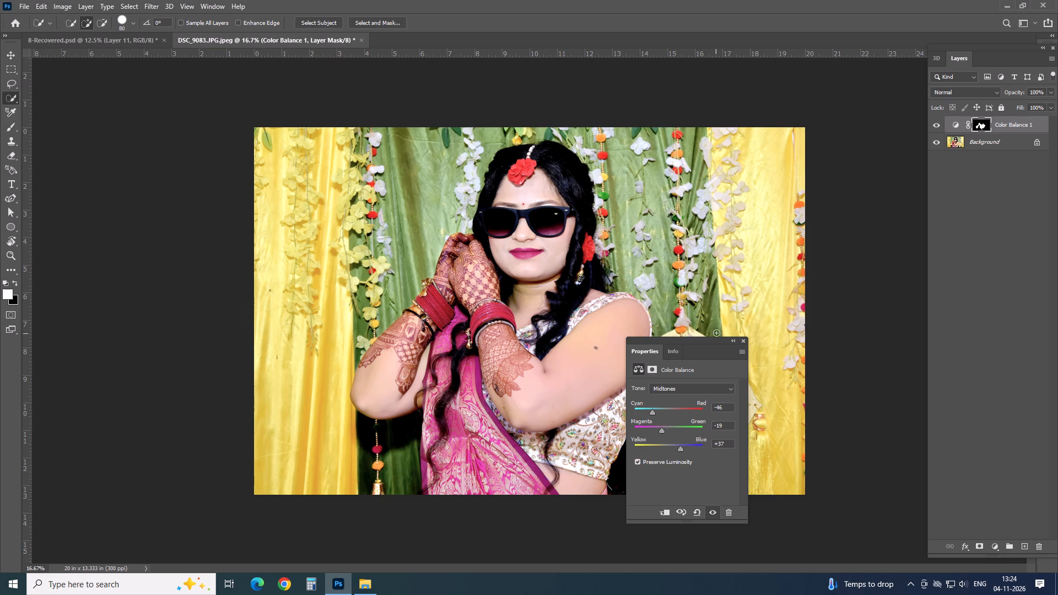
Feather the Color Balance layer's mask to 23 px.
click(652, 368)
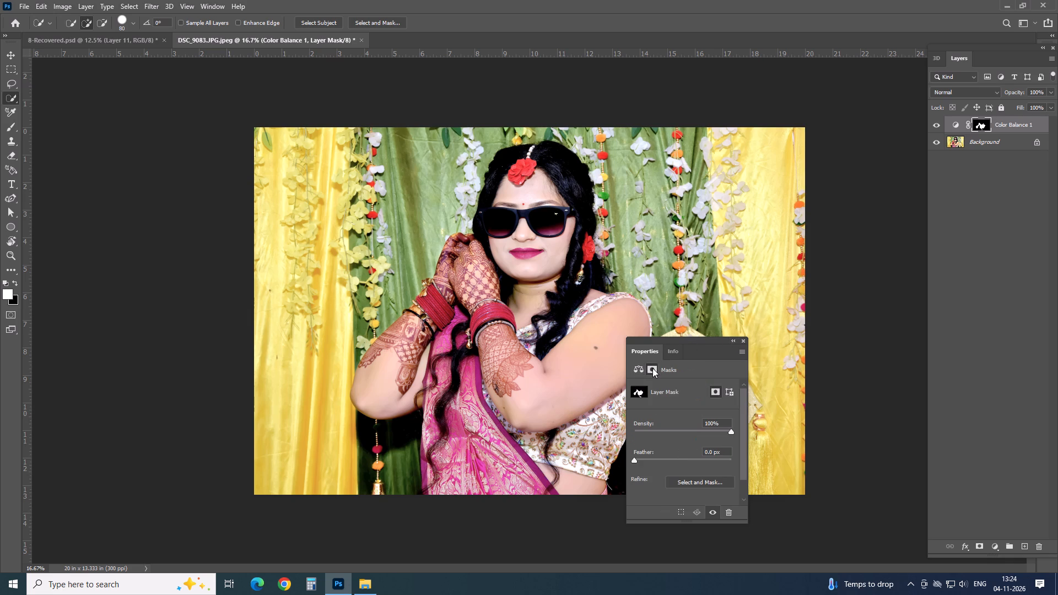
click(678, 460)
click(743, 340)
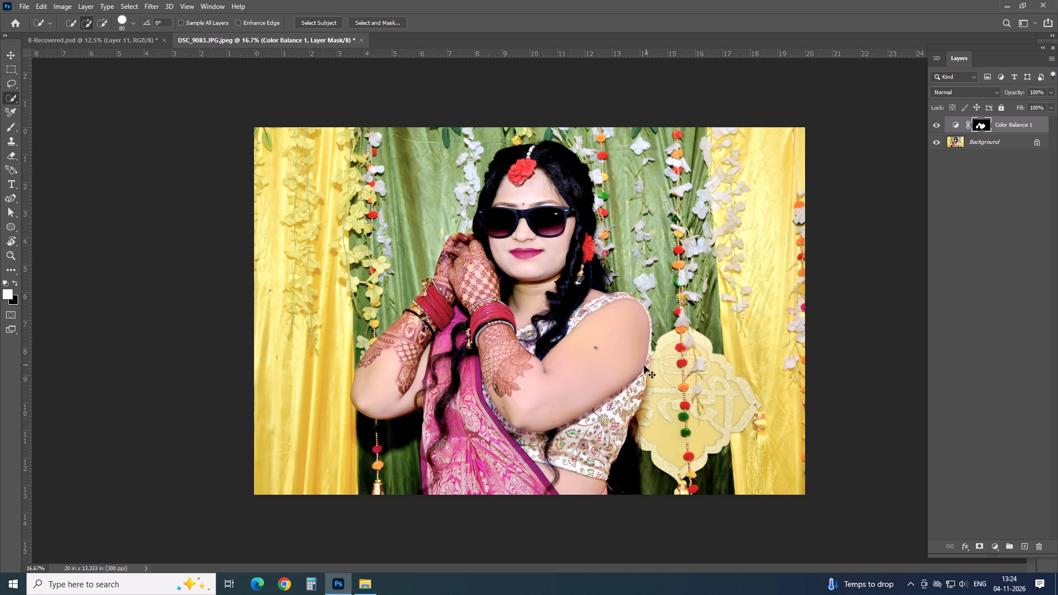
Merge the color balance adjustment into the background and copy the entire photo.
key(ctrl+e)
key(ctrl+a)
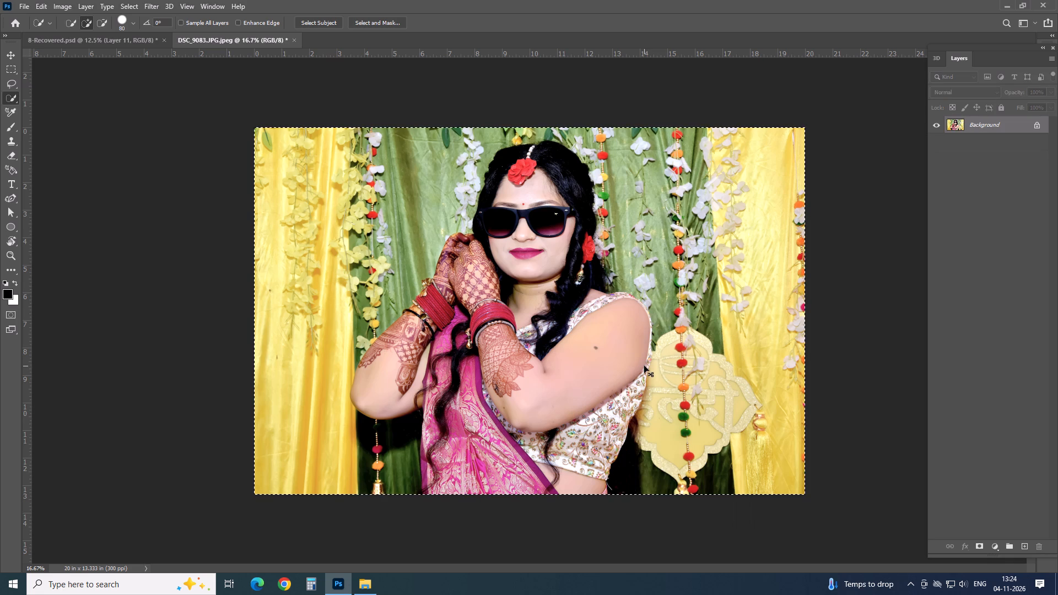
key(ctrl+c)
Close the DSC_9083.JPG document, saving its changes.
key(ctrl+w)
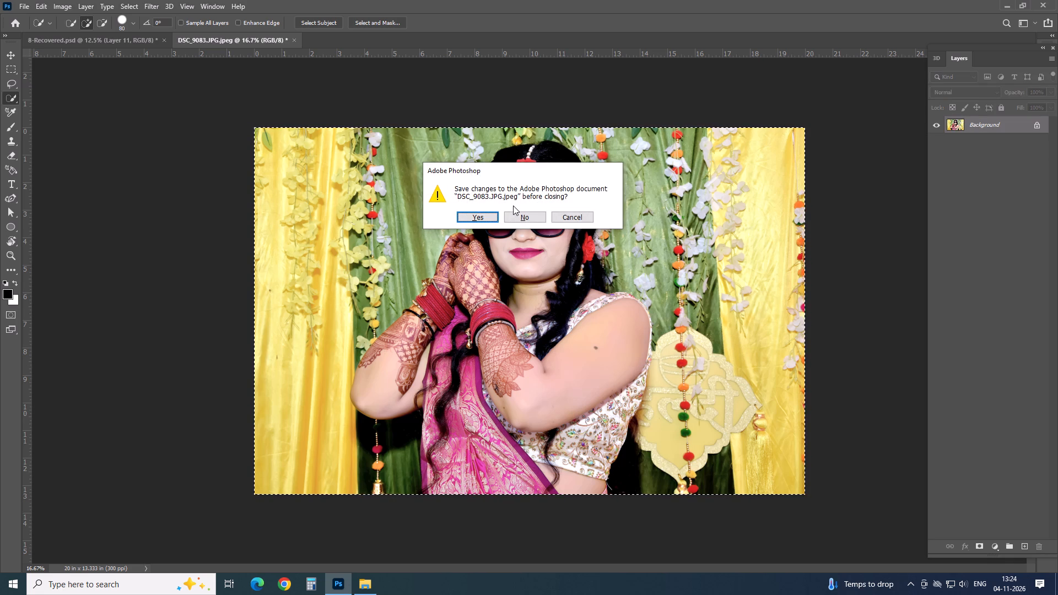
click(474, 220)
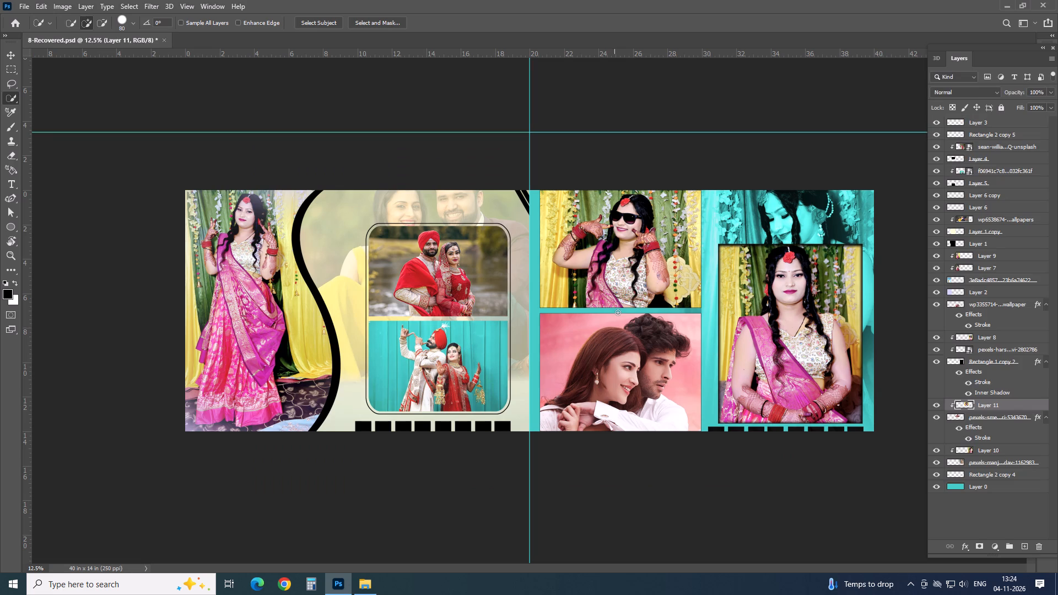
Paste the copied photo above the pink couple photo on the right page, and clip it to that layer.
key(v)
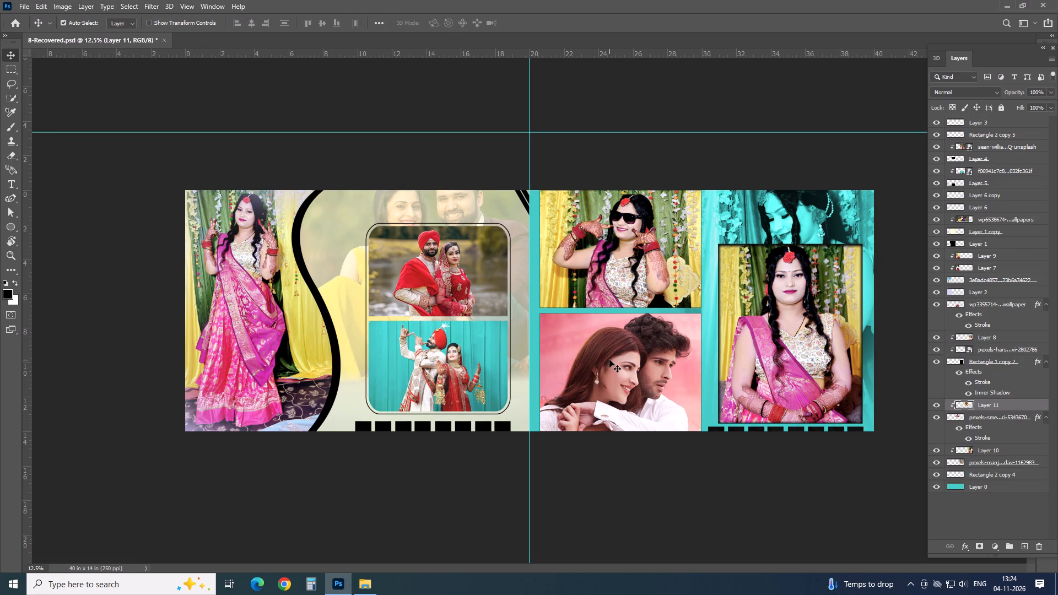
click(609, 360)
key(ctrl+v)
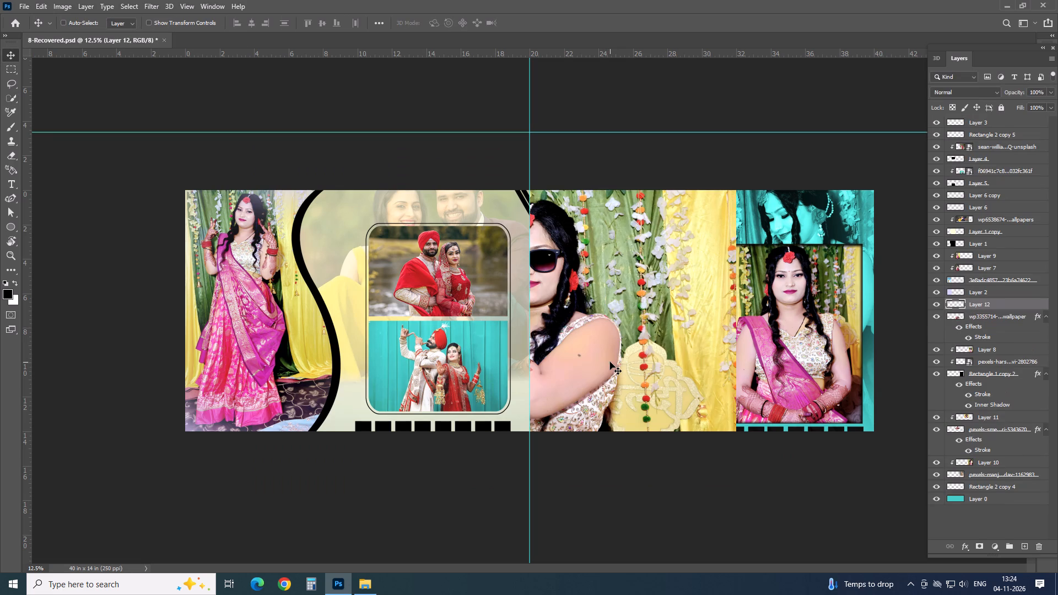
key(ctrl+alt+g)
Scale the pasted photo to 47.56% and position it so the bride in sunglasses fills the lower frame beside the centre fold.
key(ctrl+t)
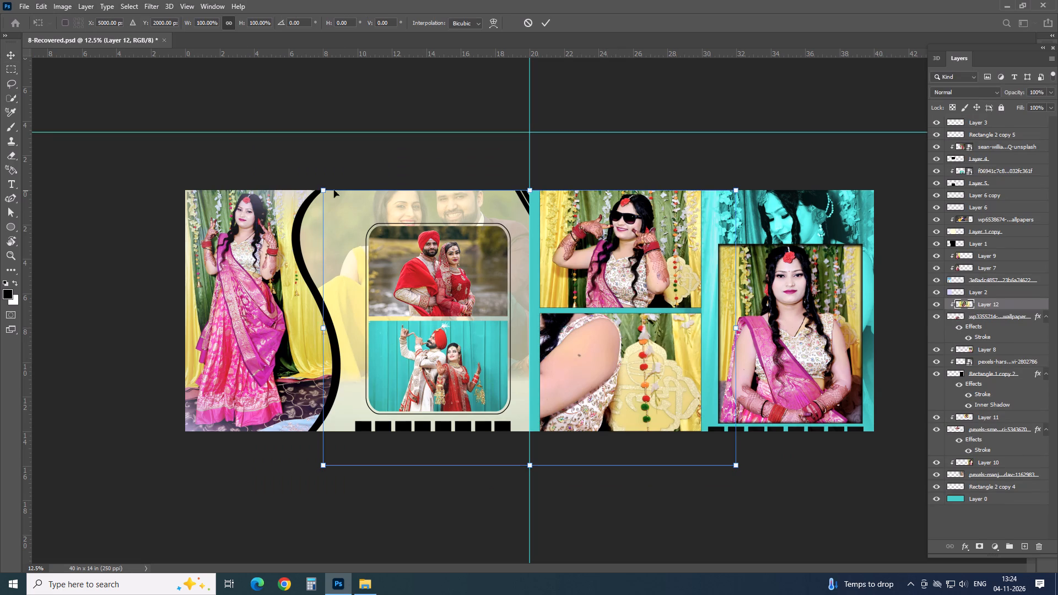
drag(320, 188, 528, 364)
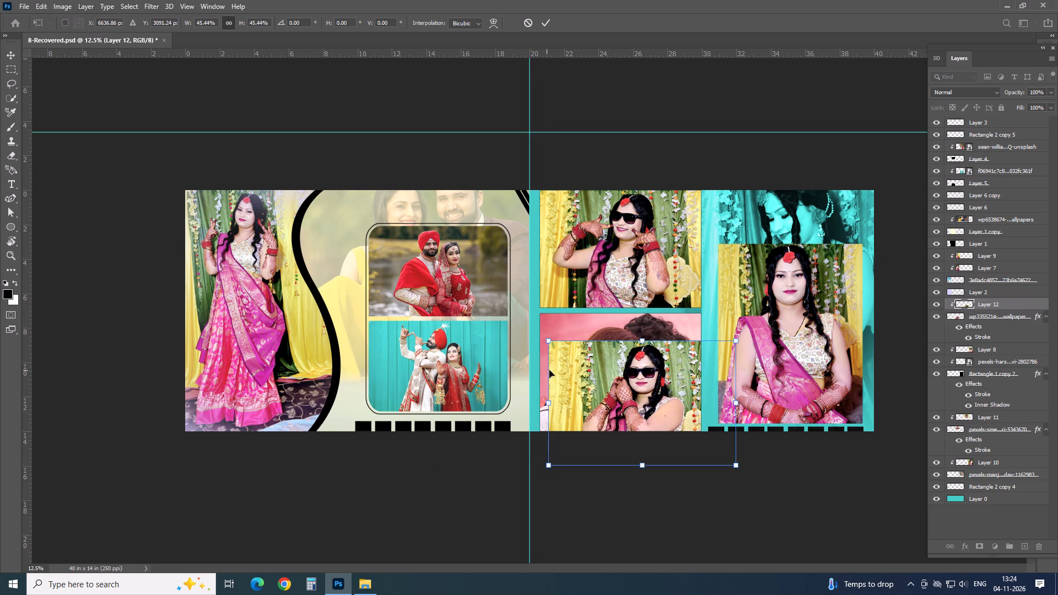
drag(595, 380, 581, 350)
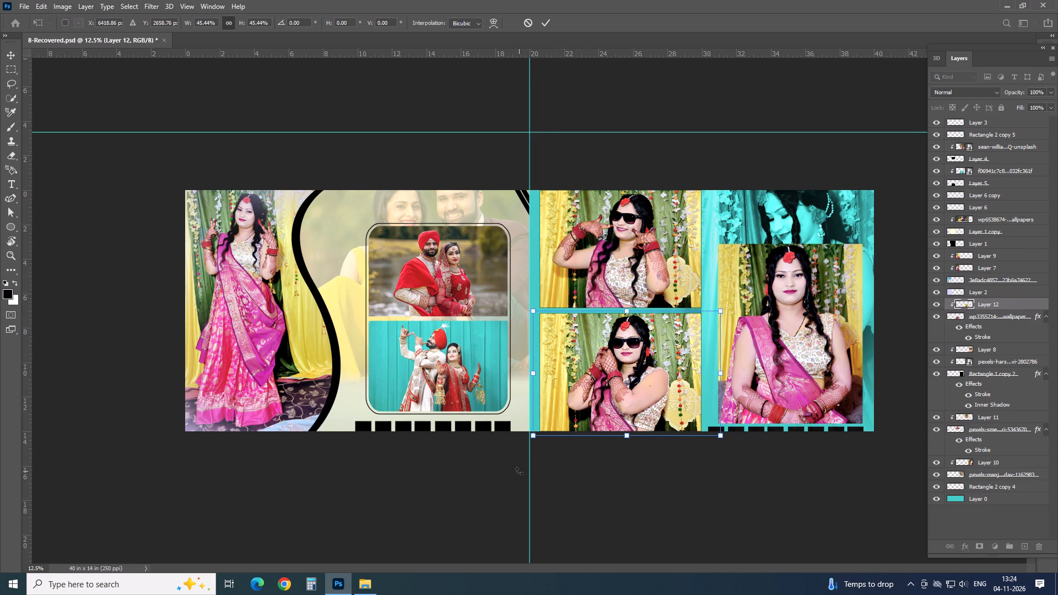
key(Down)
key(Down)
key(Left)
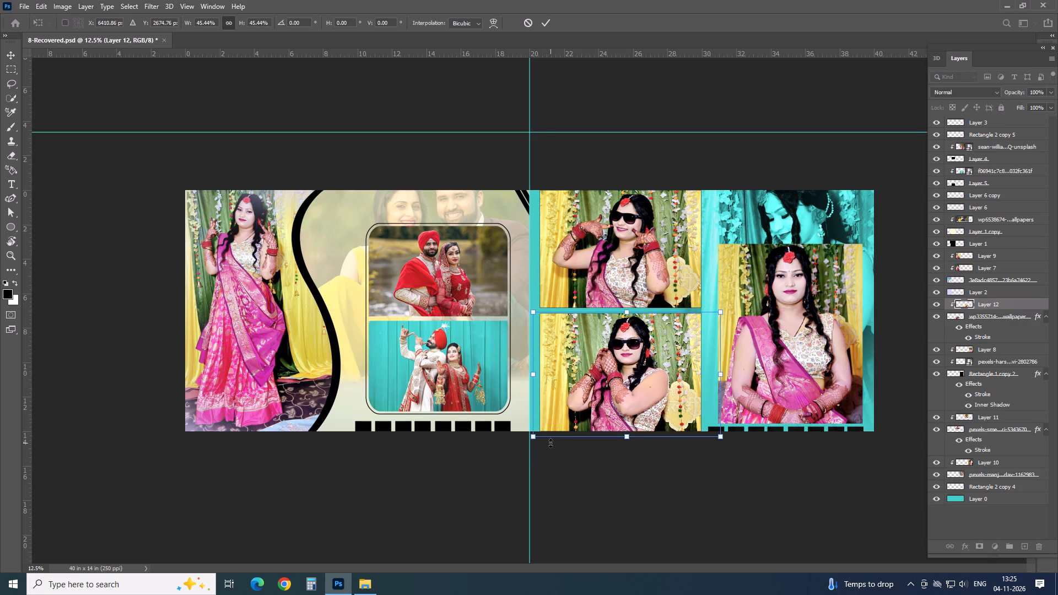
key(Left)
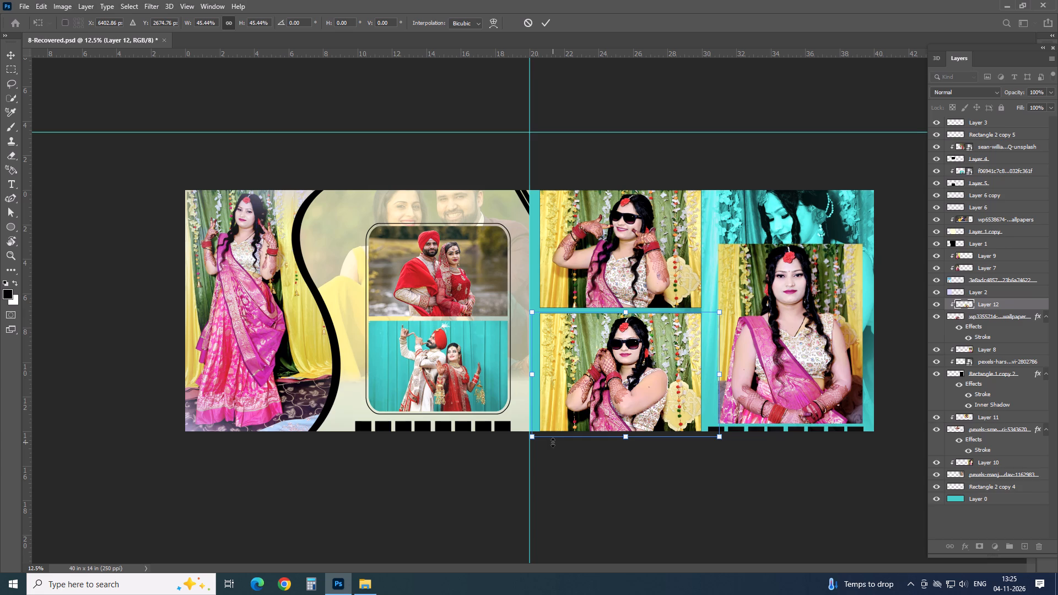
drag(719, 439, 724, 444)
click(533, 310)
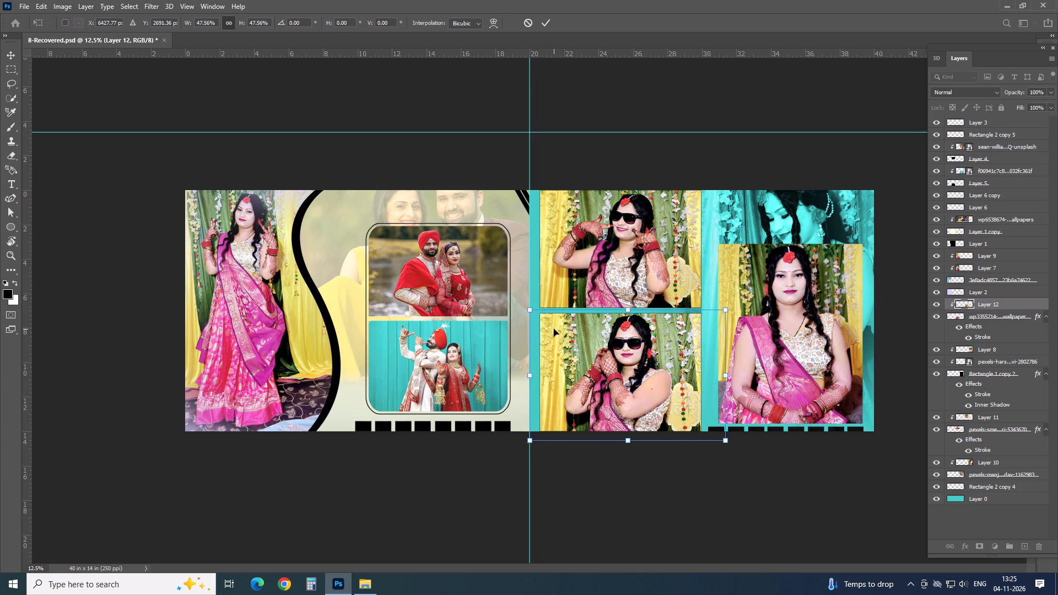
key(Left)
key(Left)
key(Left)
key(Down)
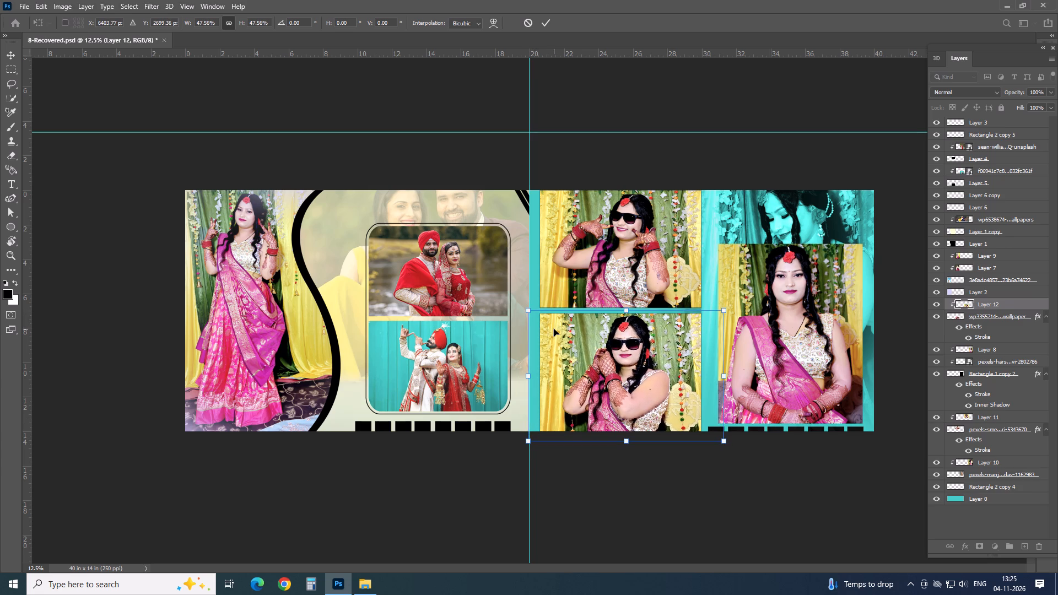
key(Return)
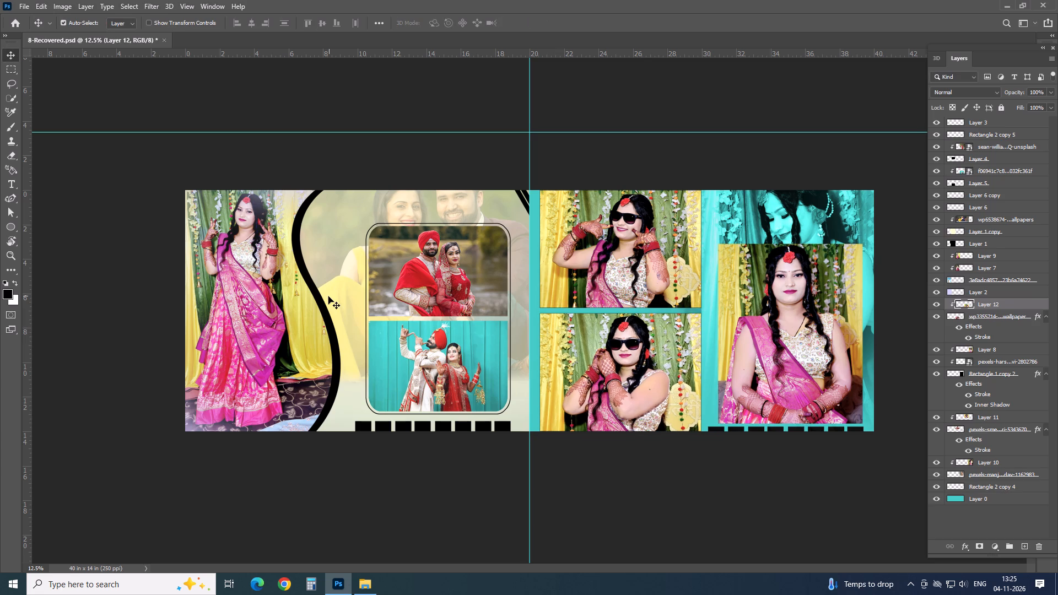
Open DSC_9050.JPG from the "3 girl haldi" folder as a separate document in Photoshop.
key(alt+Tab)
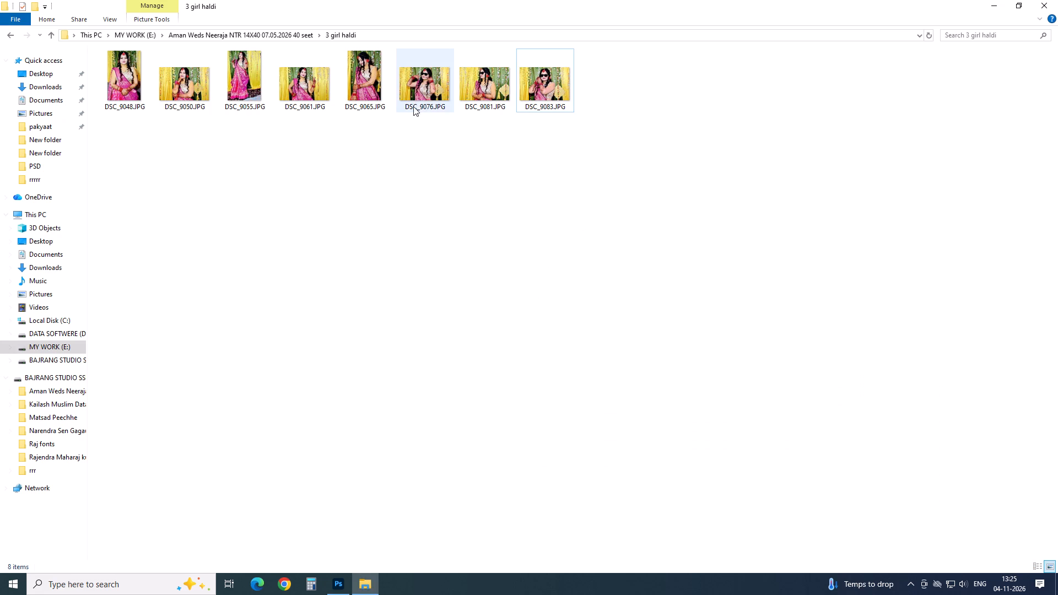
key(alt+Tab)
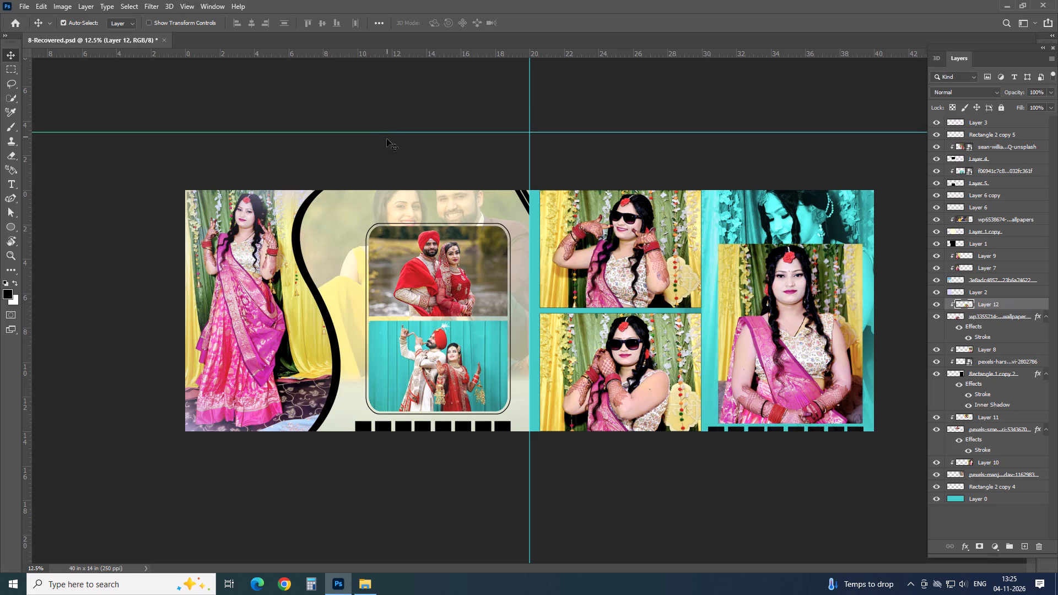
key(alt+Tab)
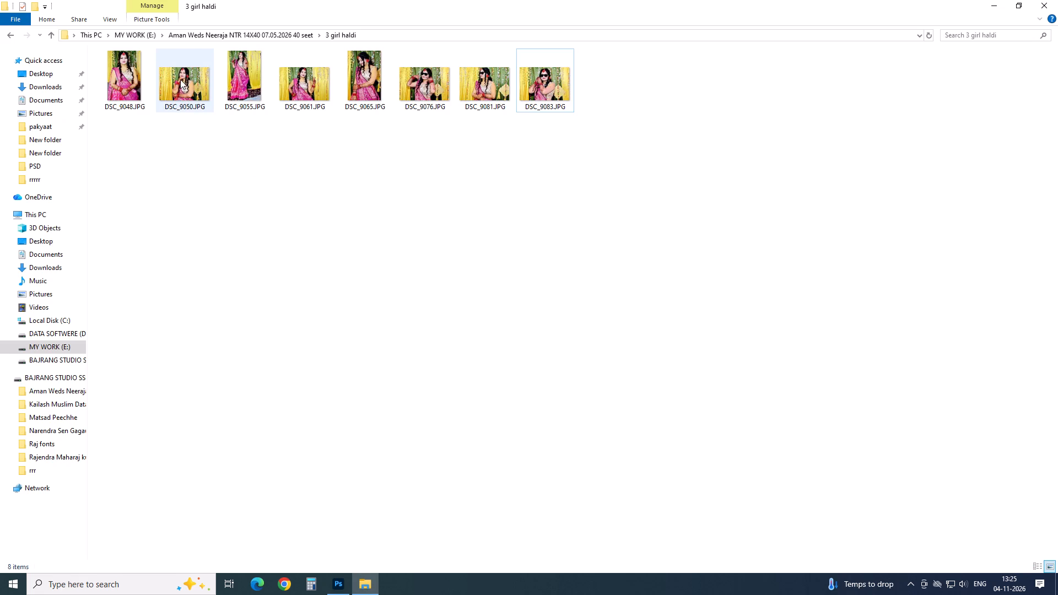
drag(180, 79, 426, 64)
key(alt+Tab)
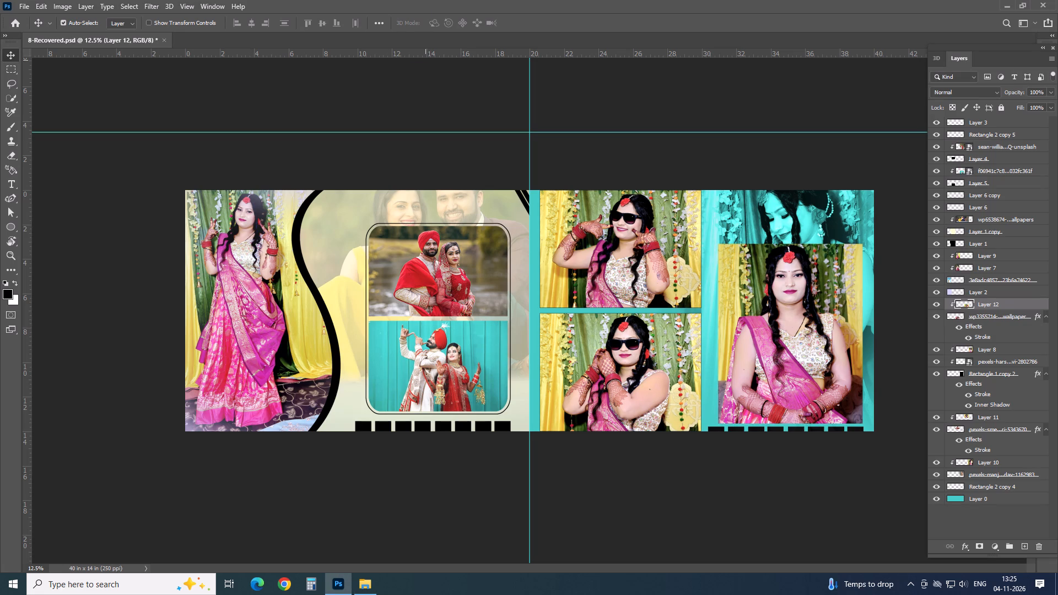
drag(426, 64, 429, 38)
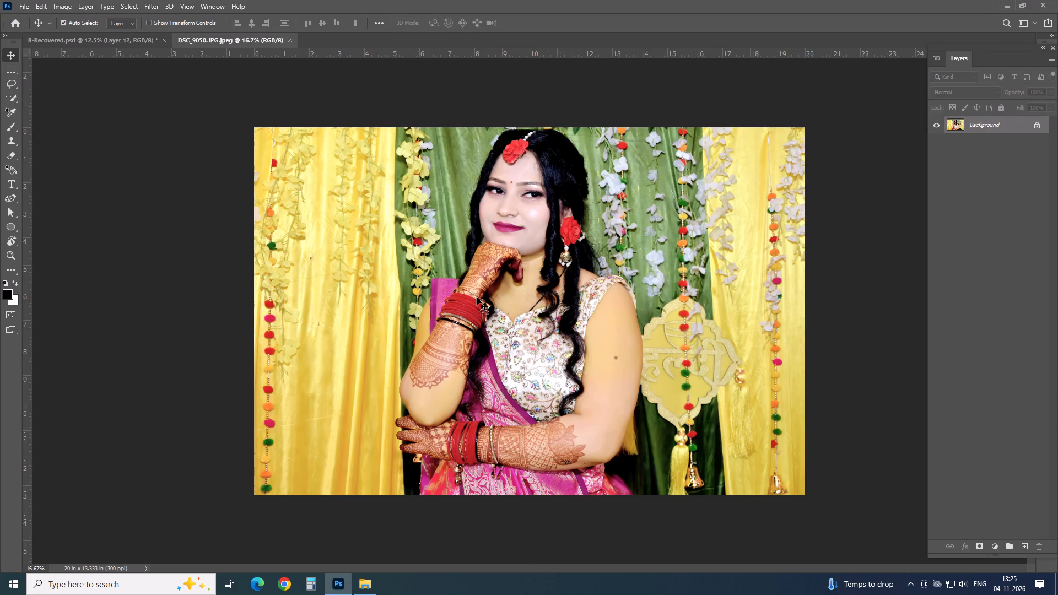
Select the bride's arms, mehndi hands and neck in the photo with the Quick Selection tool.
key(w)
drag(492, 248, 450, 398)
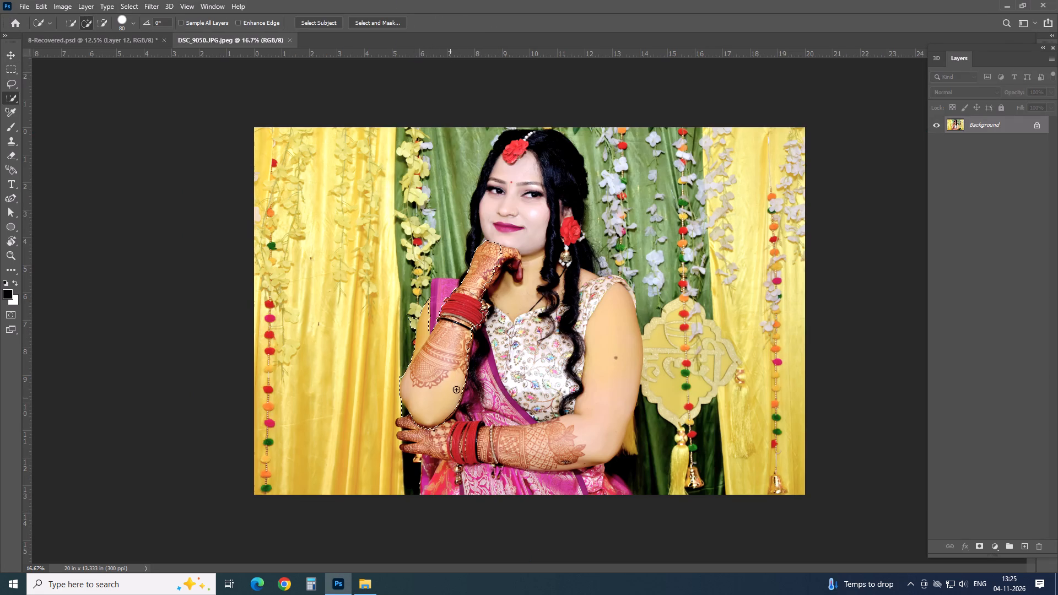
drag(497, 269, 536, 279)
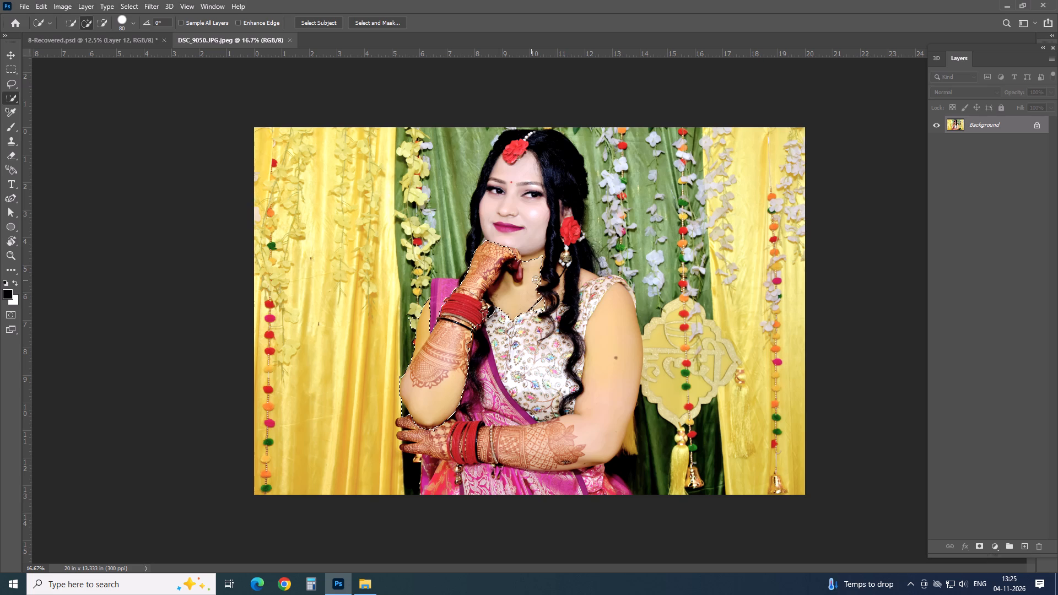
drag(536, 279, 536, 273)
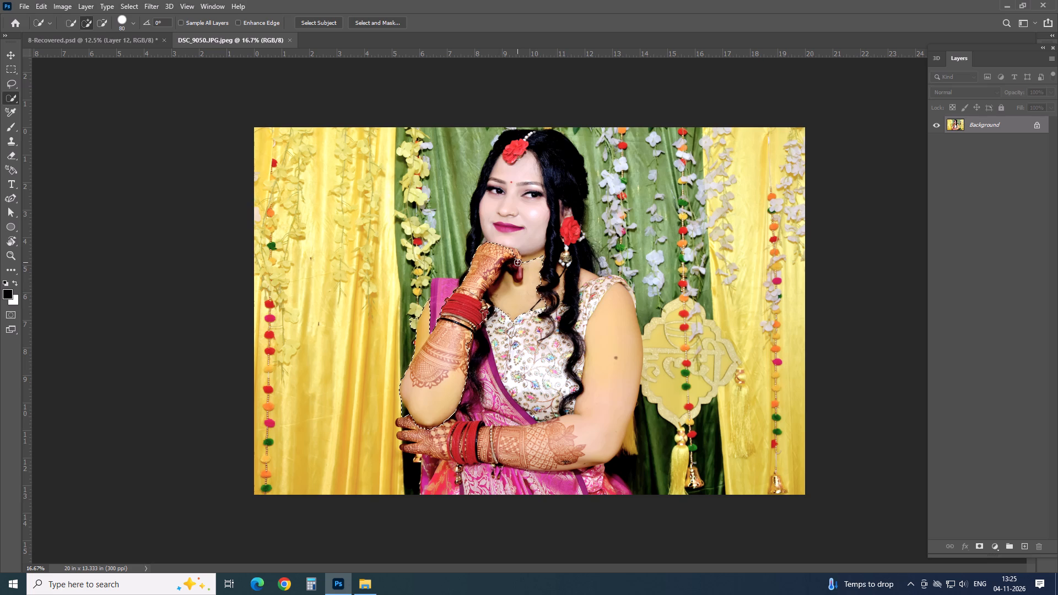
click(515, 258)
click(530, 263)
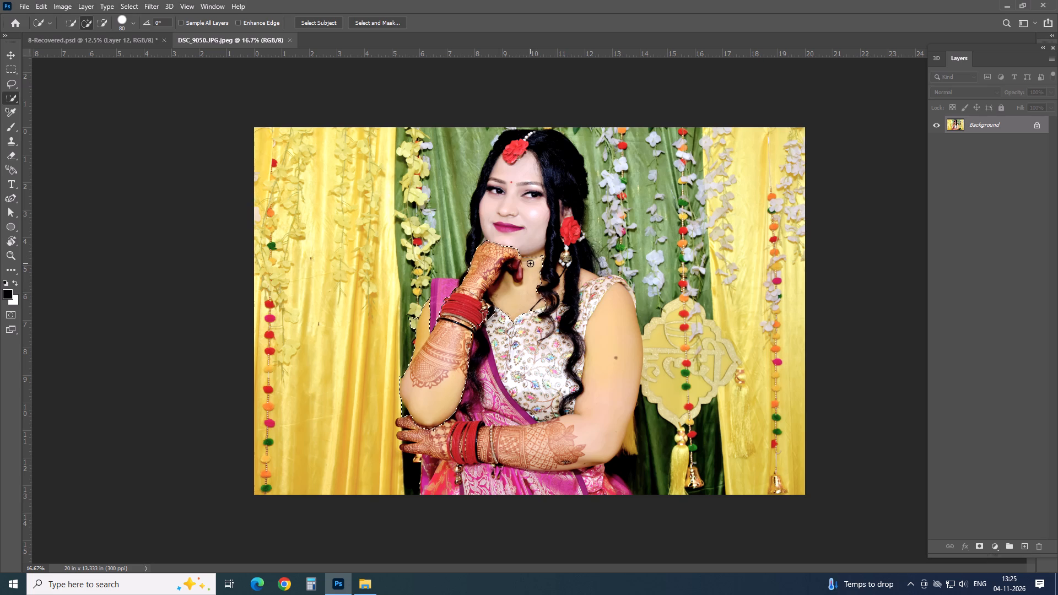
click(543, 257)
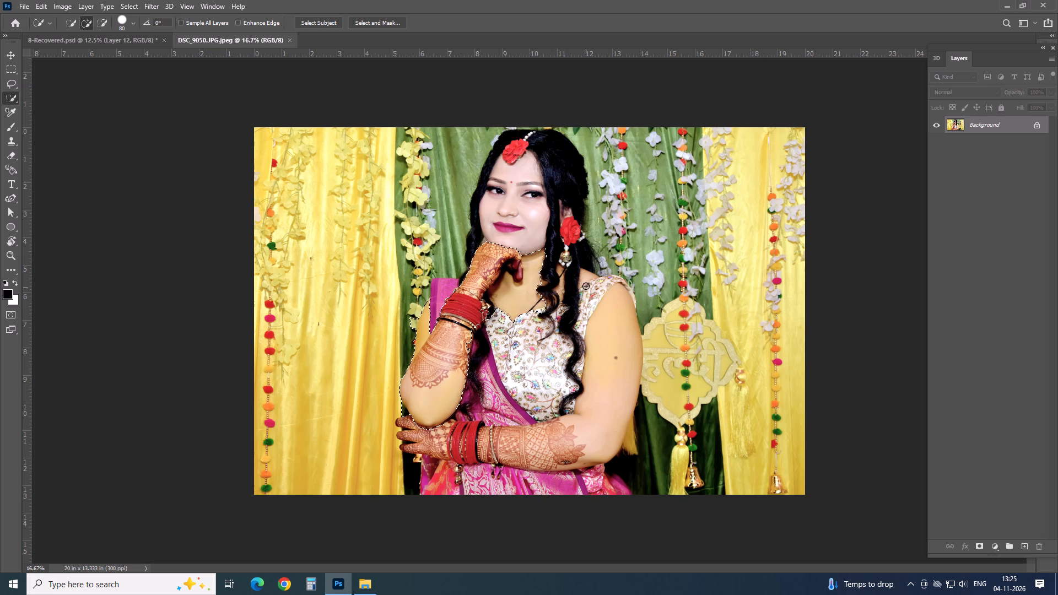
click(581, 276)
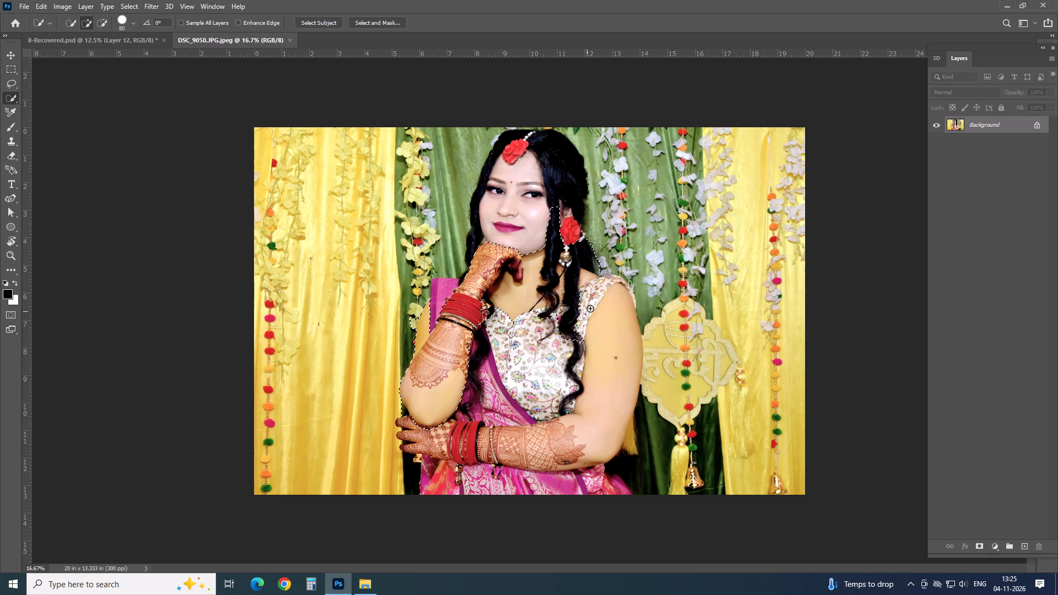
drag(594, 304, 444, 436)
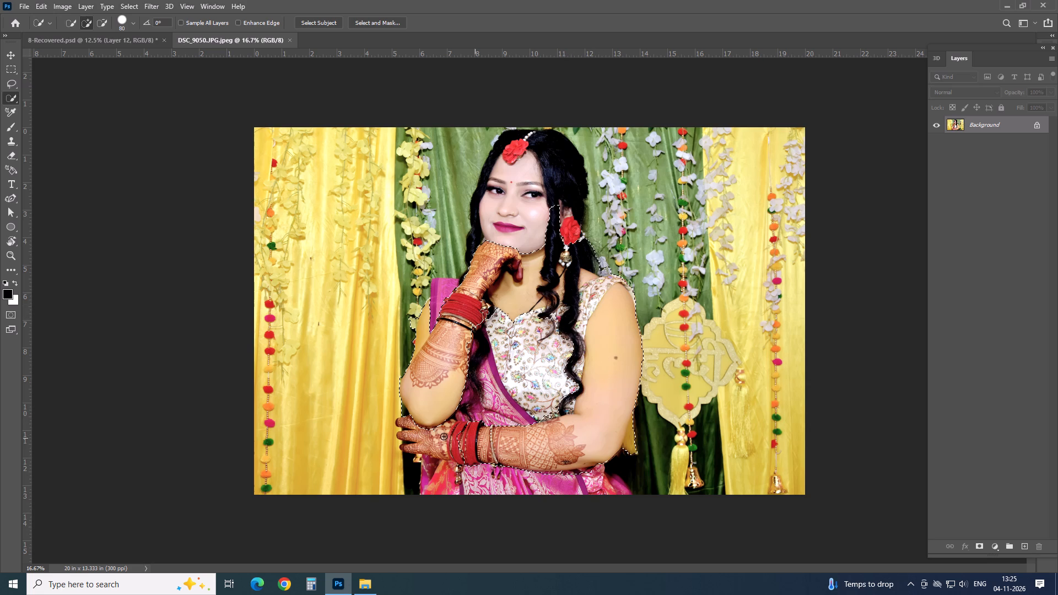
drag(444, 436, 409, 443)
drag(409, 443, 405, 447)
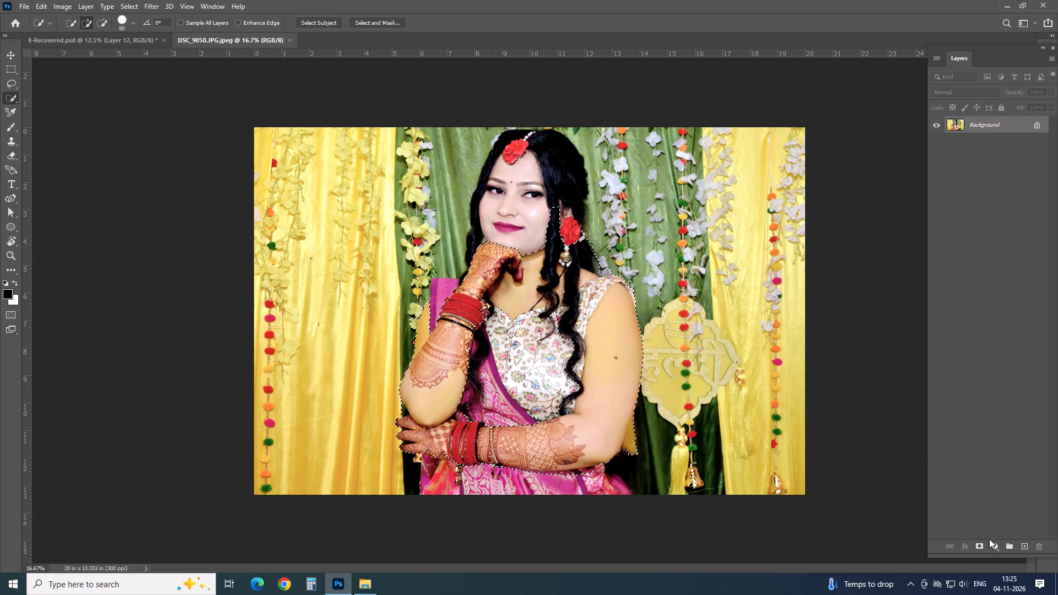
Add a Color Balance adjustment over the selection with midtones at Cyan-Red -54, Magenta-Green -25 and Yellow-Blue +28.
click(991, 546)
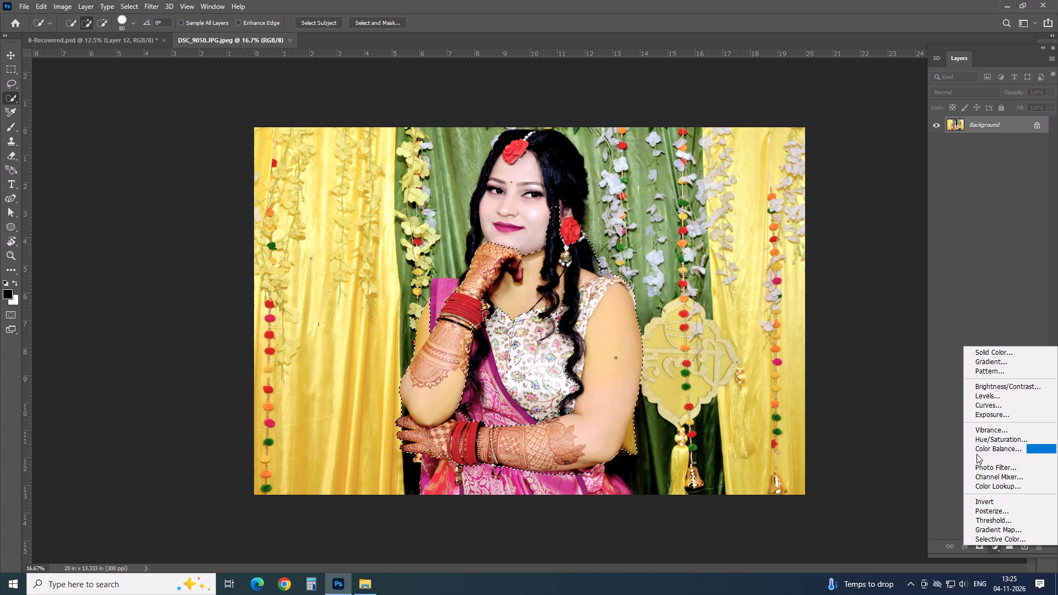
click(980, 447)
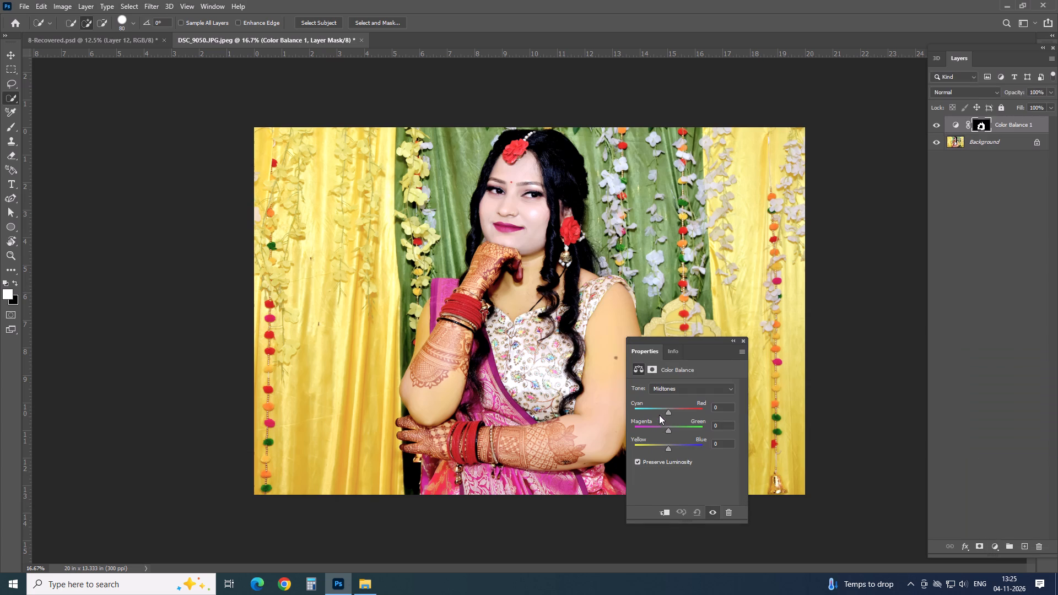
click(657, 408)
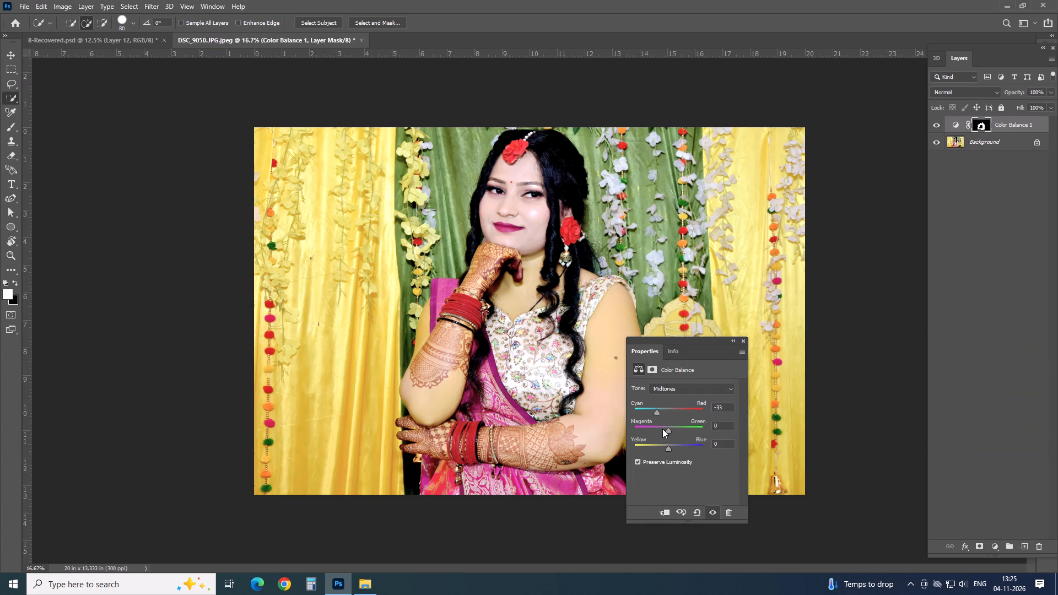
click(662, 429)
click(678, 444)
drag(655, 410, 650, 408)
drag(663, 434, 659, 433)
drag(659, 433, 661, 433)
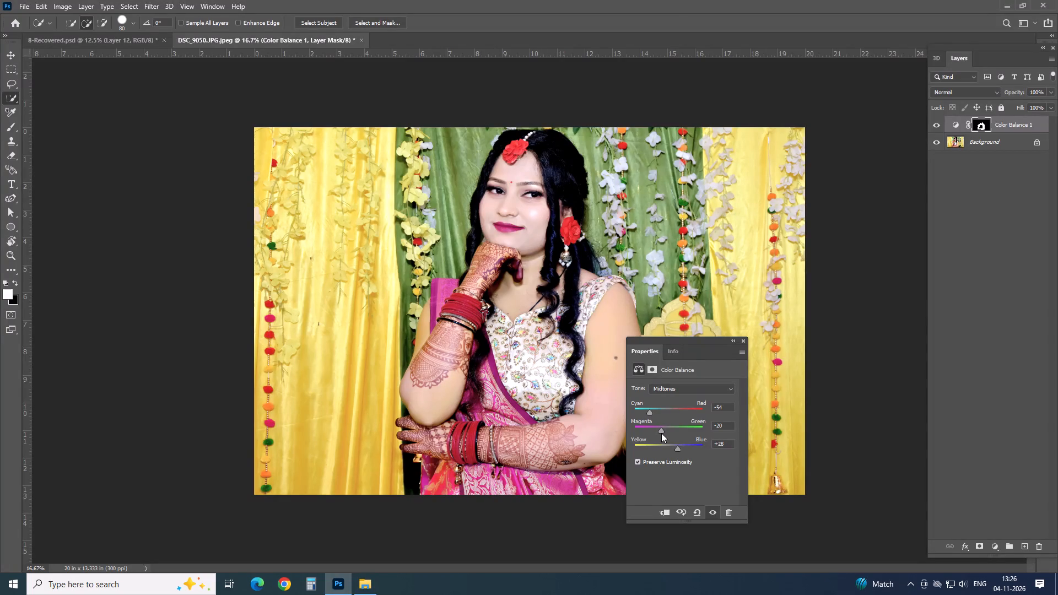
drag(661, 433, 680, 433)
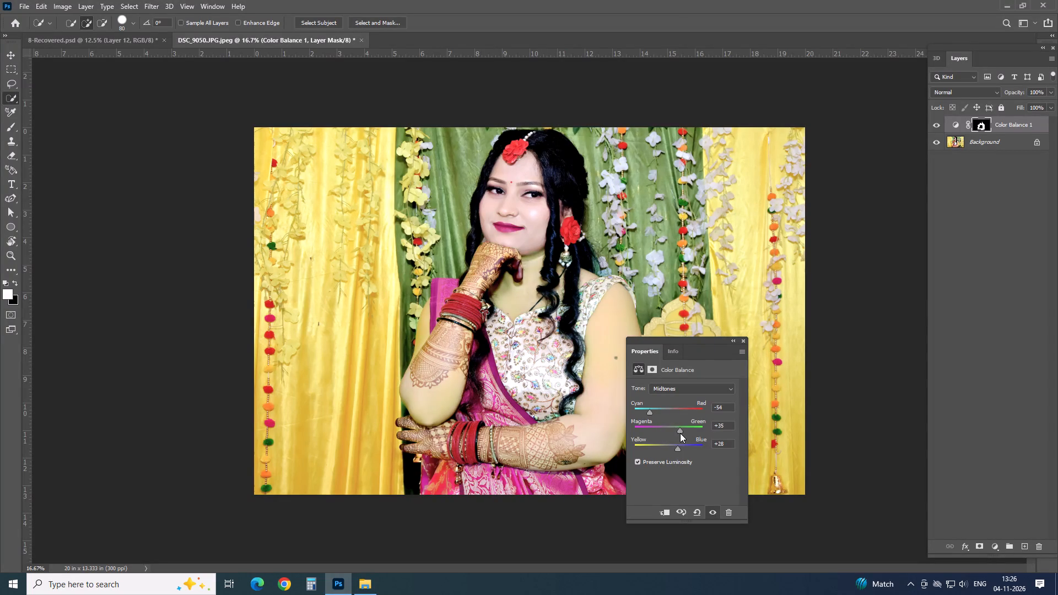
drag(680, 433, 661, 427)
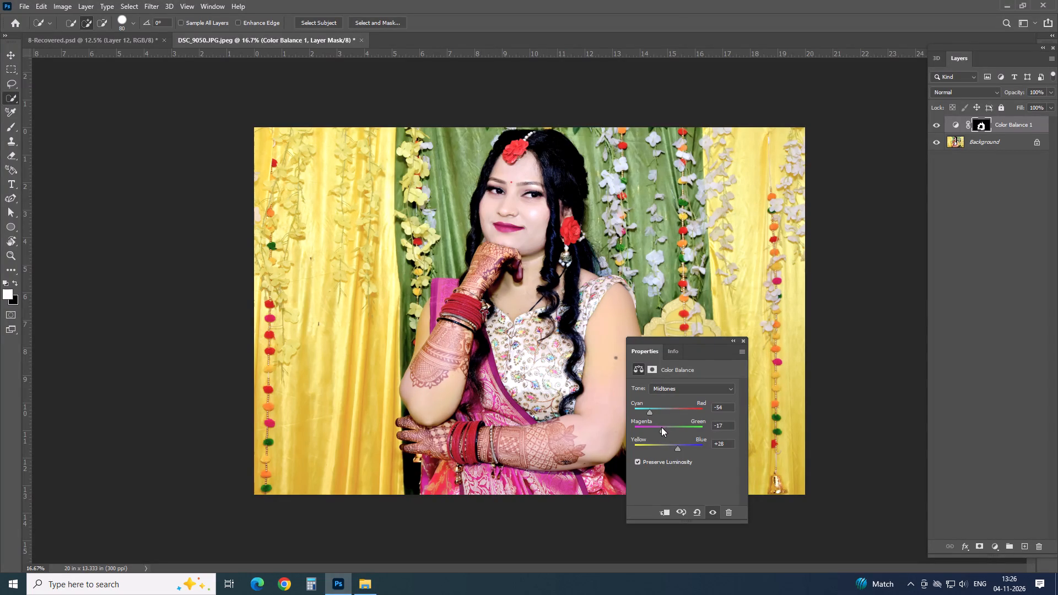
drag(661, 427, 661, 426)
drag(661, 426, 660, 426)
Feather the Color Balance mask by 30.6 px and merge the adjustment down into the Background.
click(653, 367)
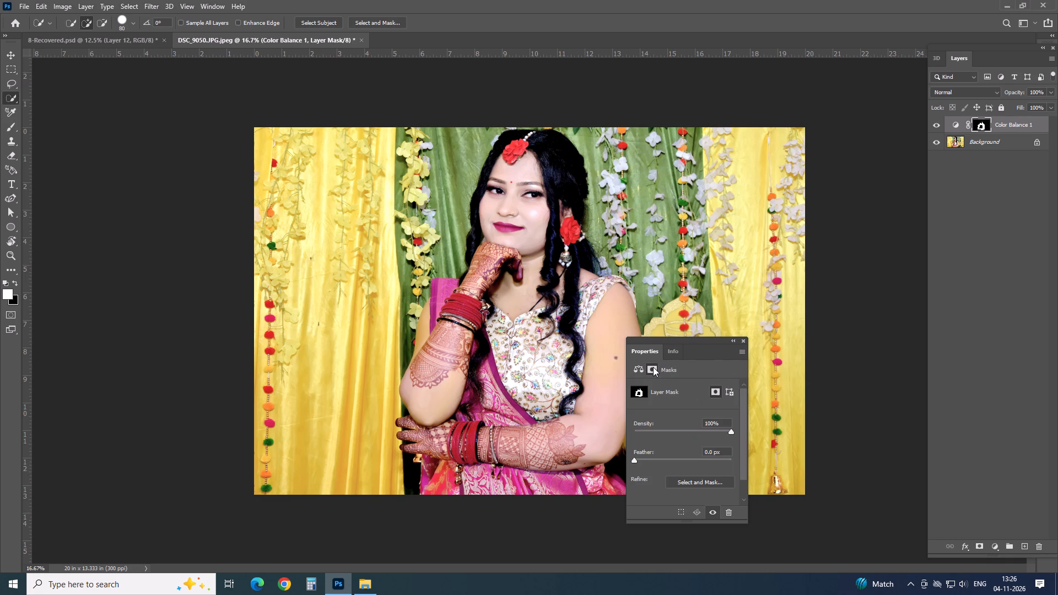
click(681, 458)
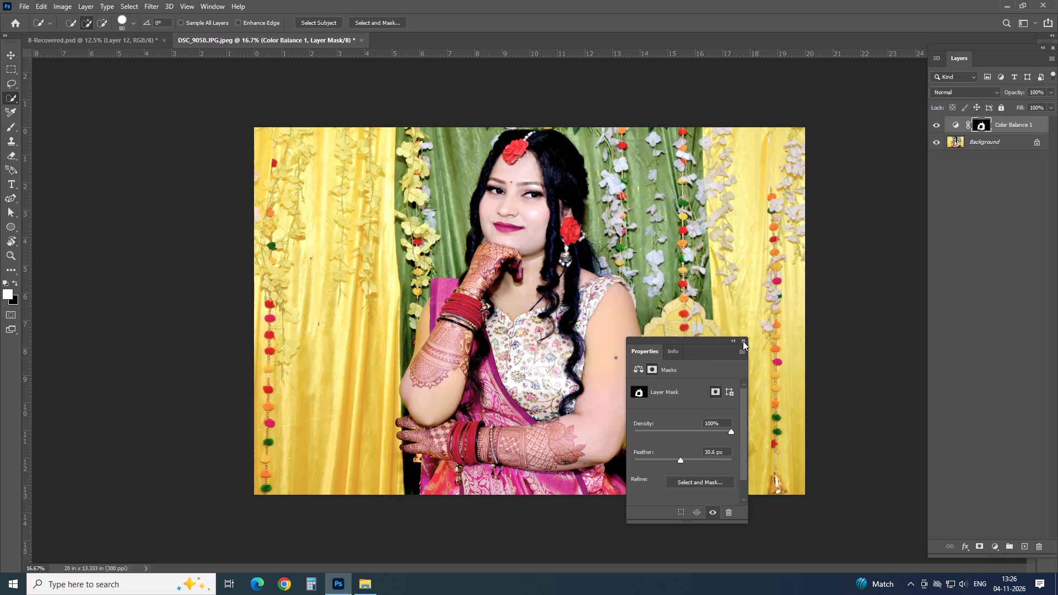
click(743, 341)
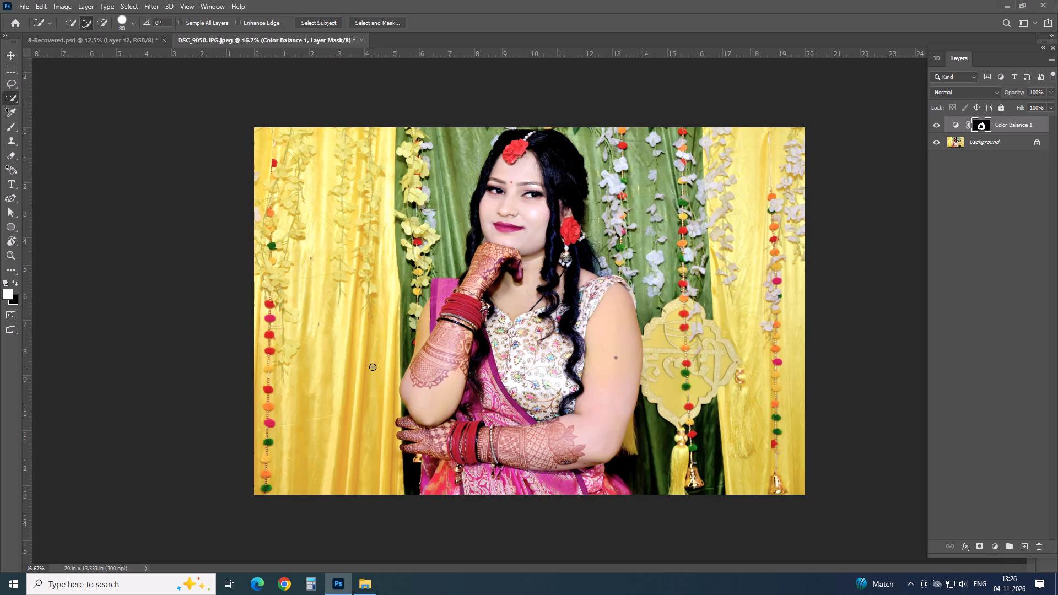
key(ctrl+e)
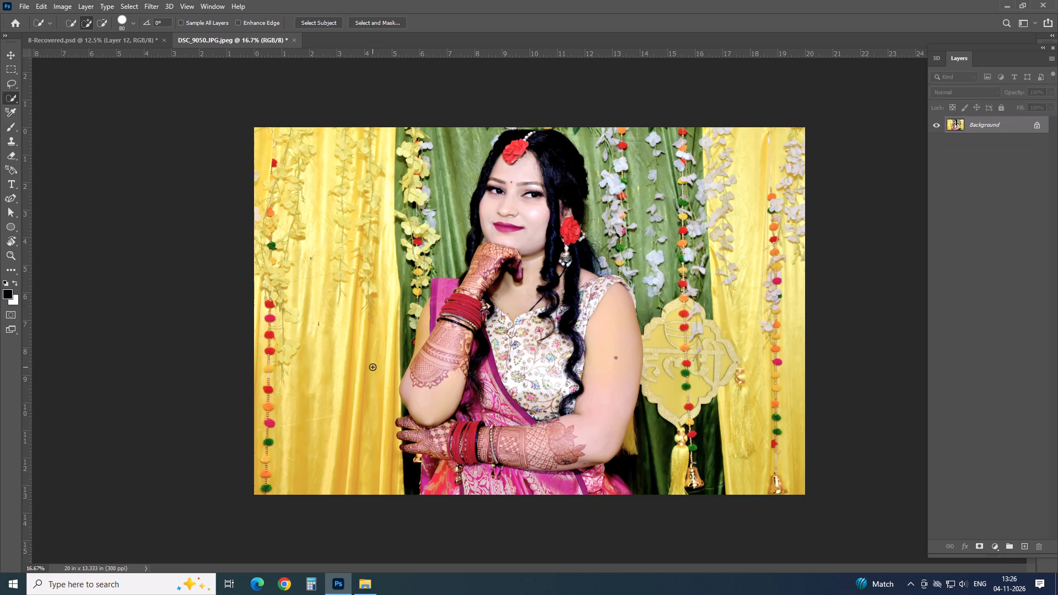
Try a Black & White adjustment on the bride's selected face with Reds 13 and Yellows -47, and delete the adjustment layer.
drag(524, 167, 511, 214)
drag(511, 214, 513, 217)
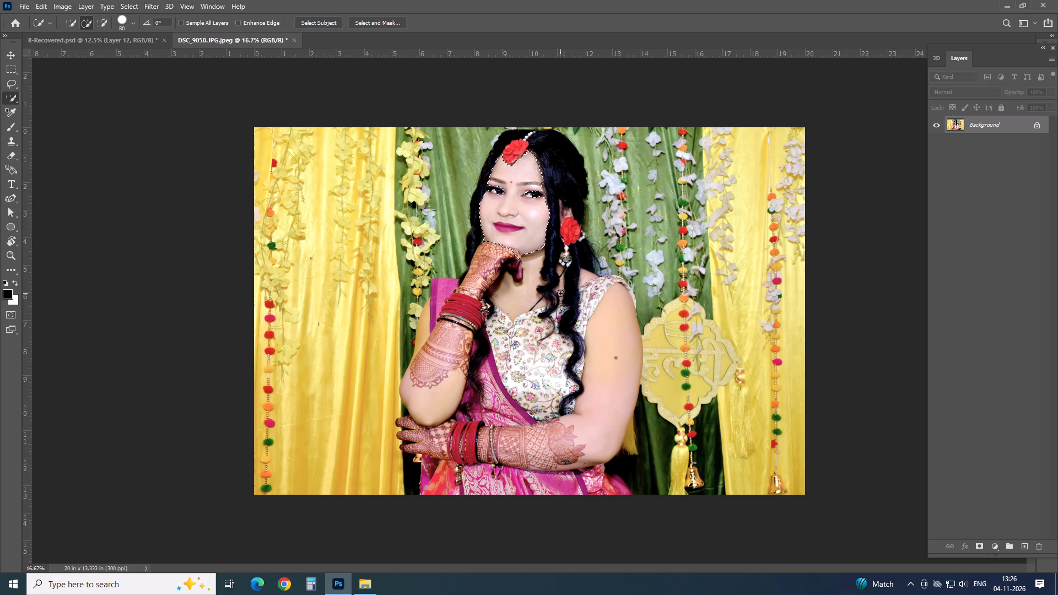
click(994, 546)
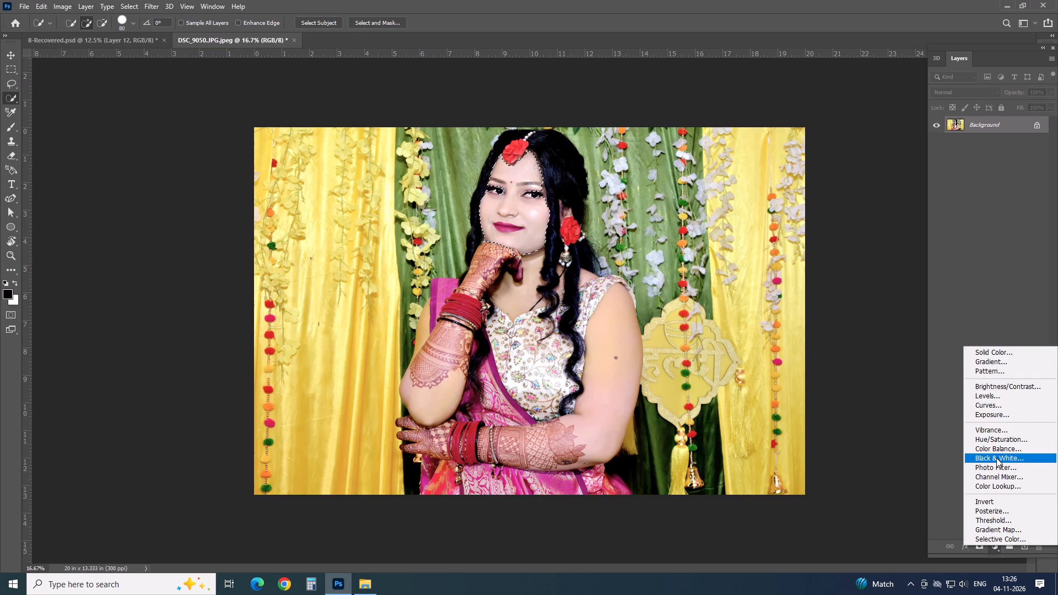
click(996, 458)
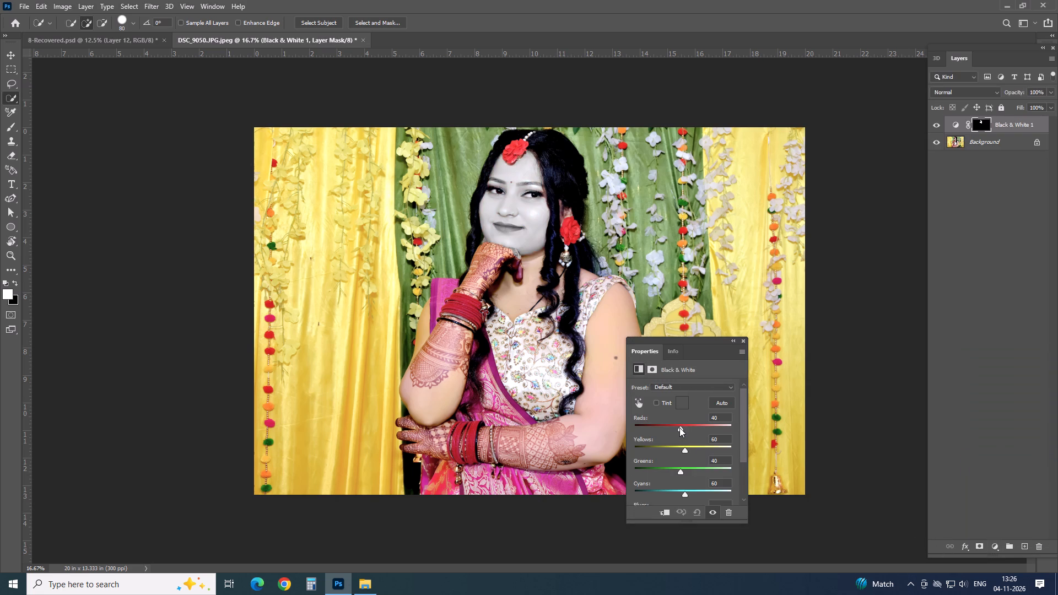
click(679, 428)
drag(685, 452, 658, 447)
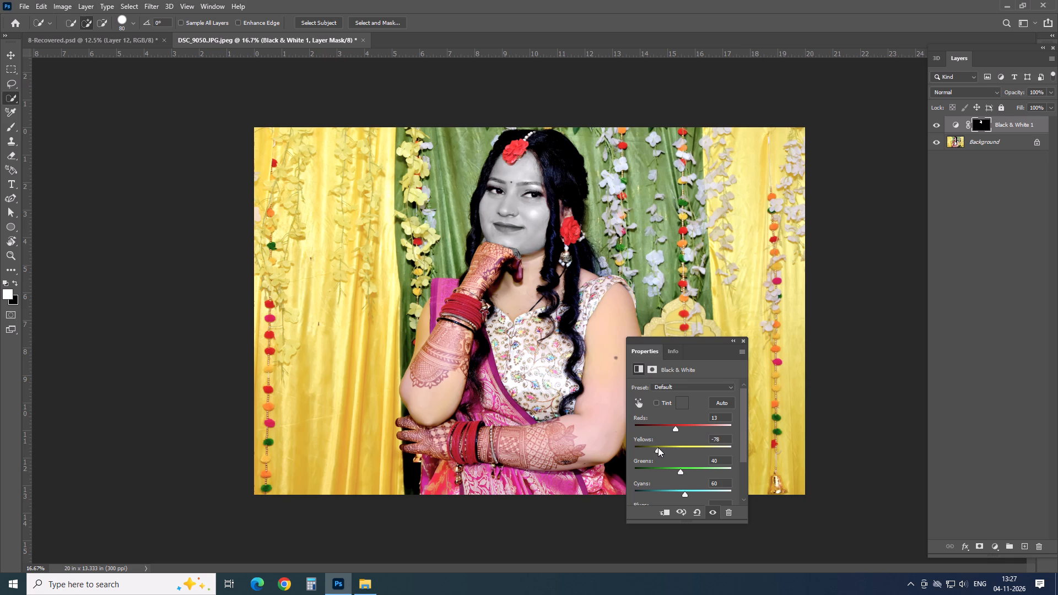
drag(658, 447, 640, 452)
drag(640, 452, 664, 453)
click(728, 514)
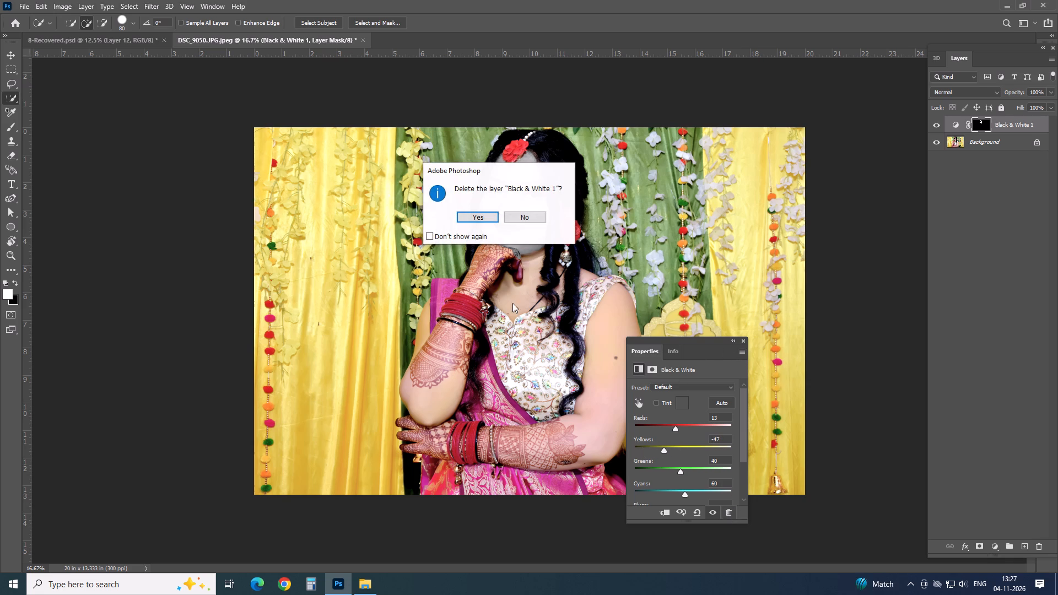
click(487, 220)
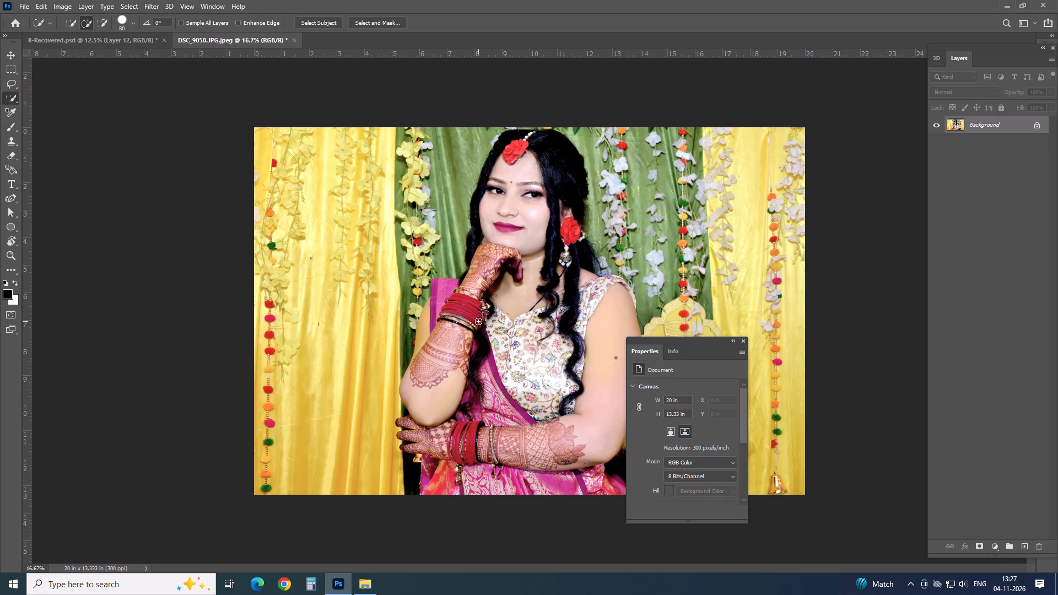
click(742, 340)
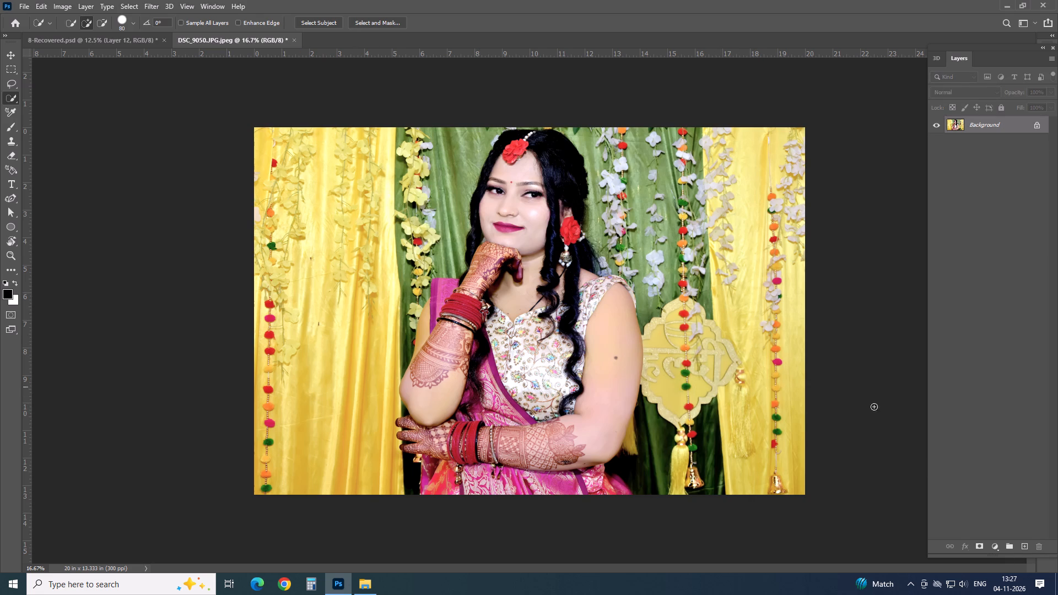
Copy the whole corrected DSC_9050 photo and close it, saving the changes.
click(988, 545)
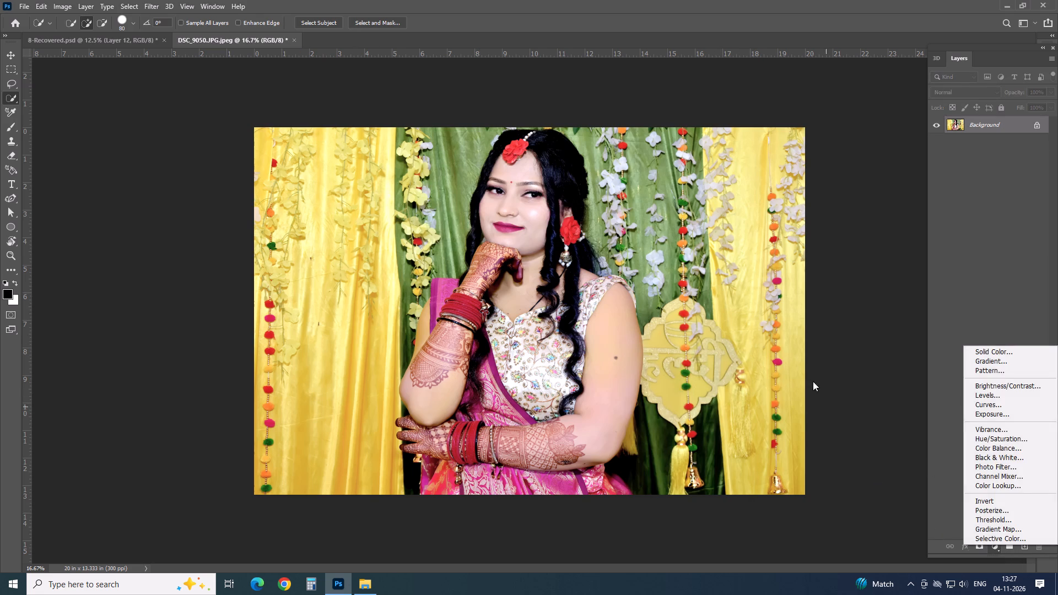
click(813, 381)
key(ctrl+a)
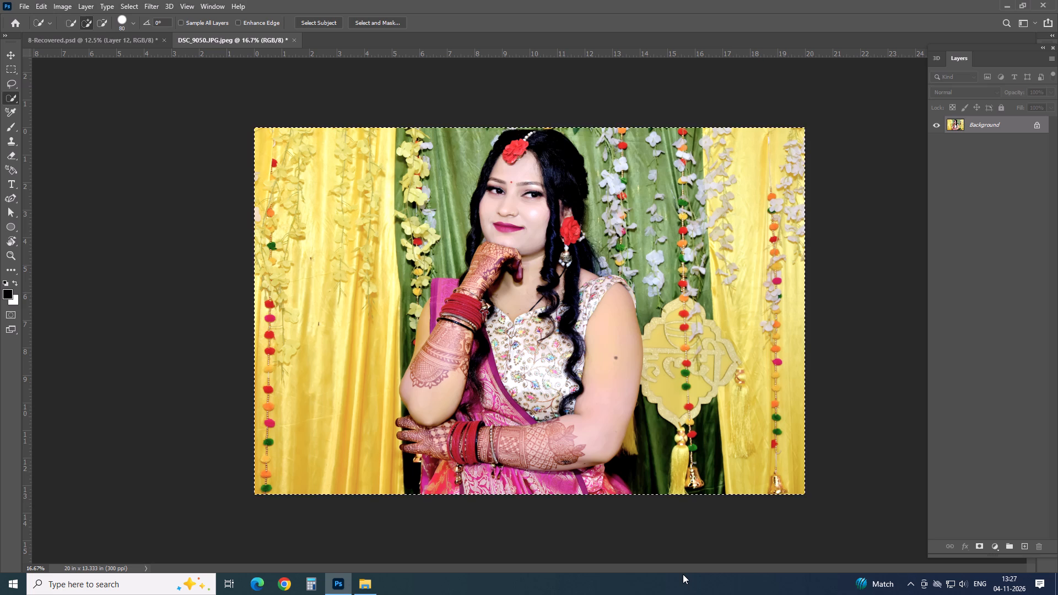
key(ctrl+c)
key(ctrl+w)
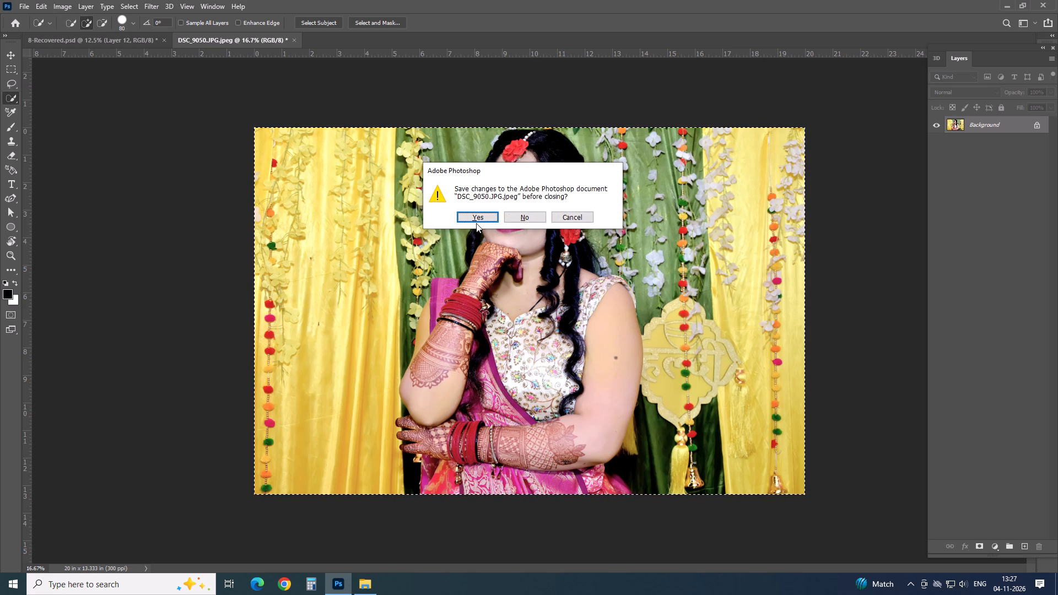
click(479, 219)
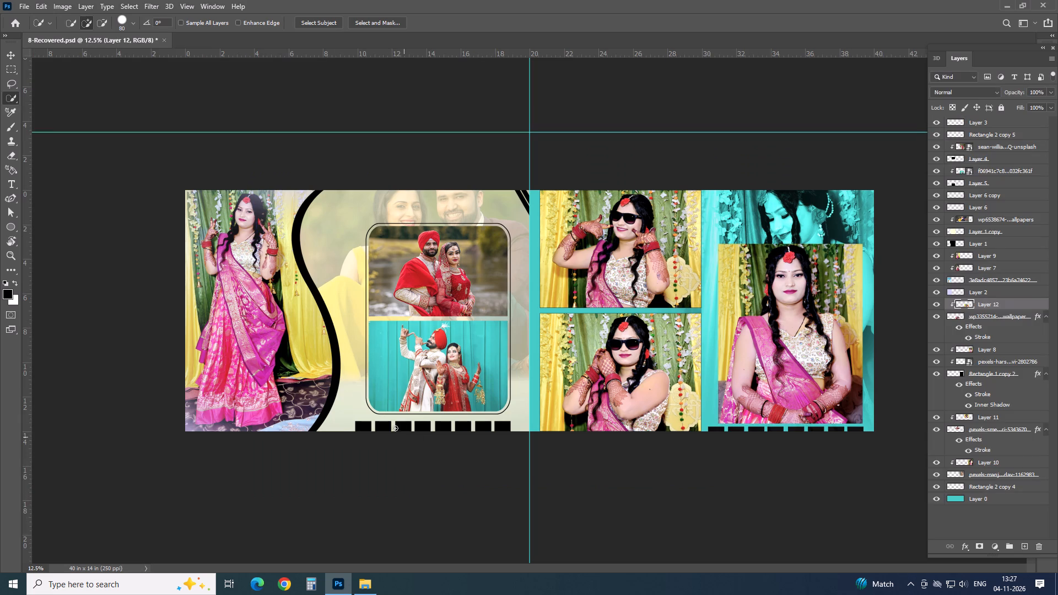
Paste the bridal photo above the couple photo in the rounded frame's upper half and clip it there.
key(v)
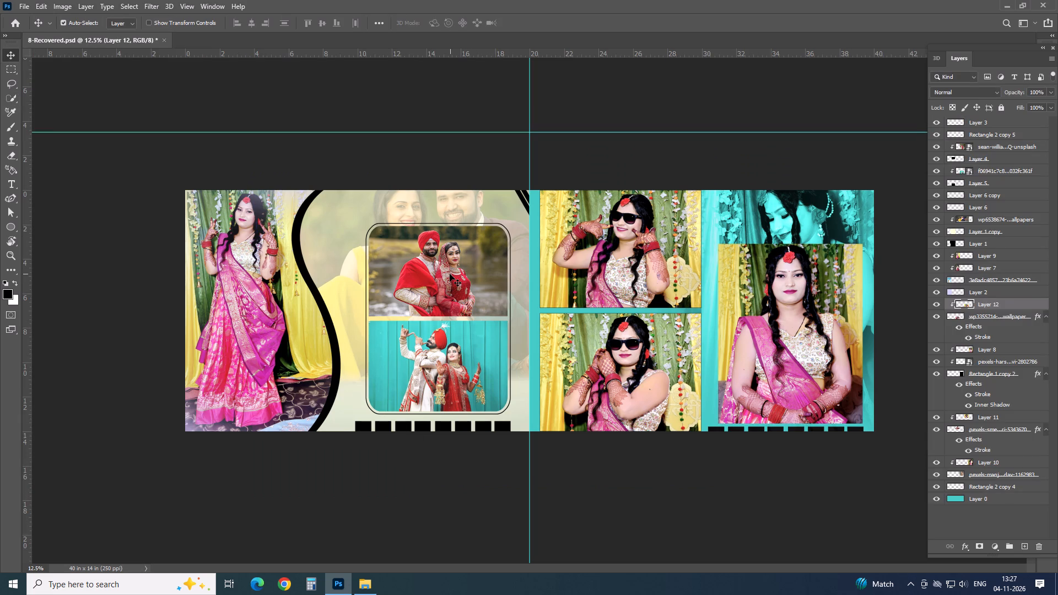
click(450, 274)
key(ctrl+v)
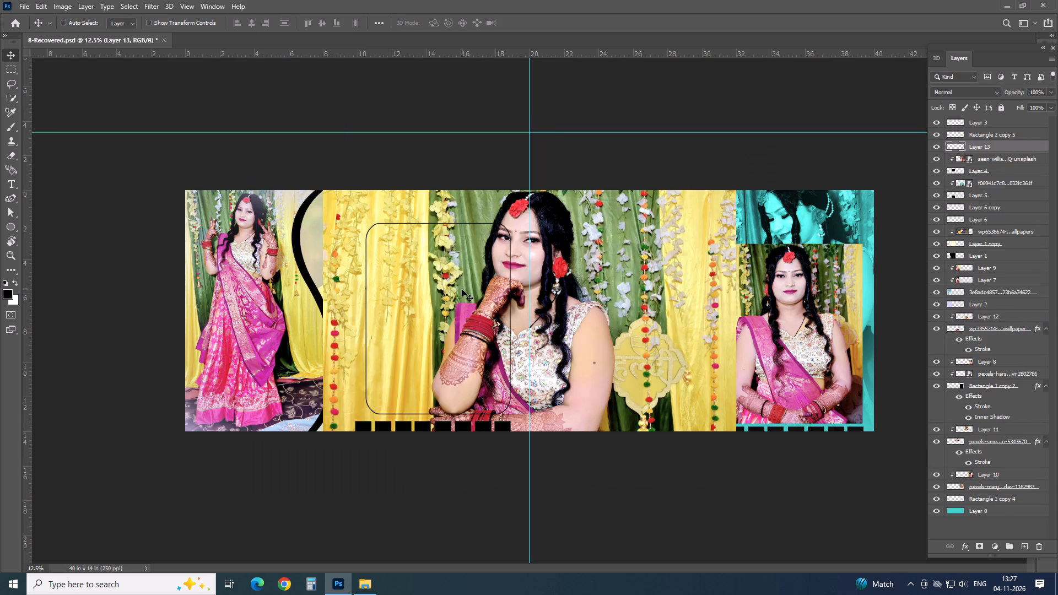
key(ctrl+alt+g)
Scale the pasted photo to 38.21% and position it over the rounded frame's upper half, fine-tuning its horizontal placement.
key(ctrl+t)
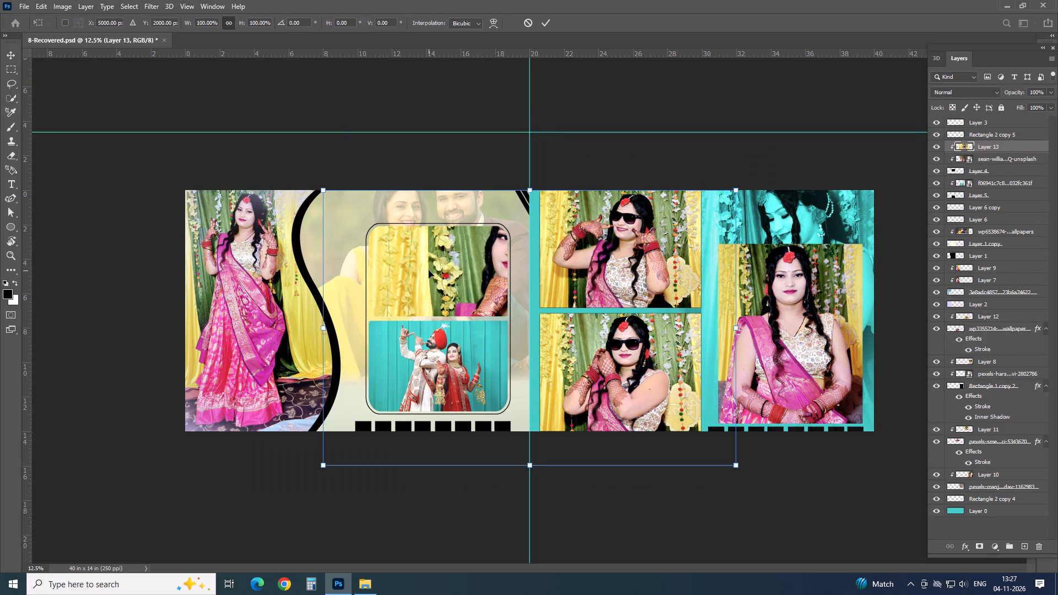
drag(322, 186, 515, 366)
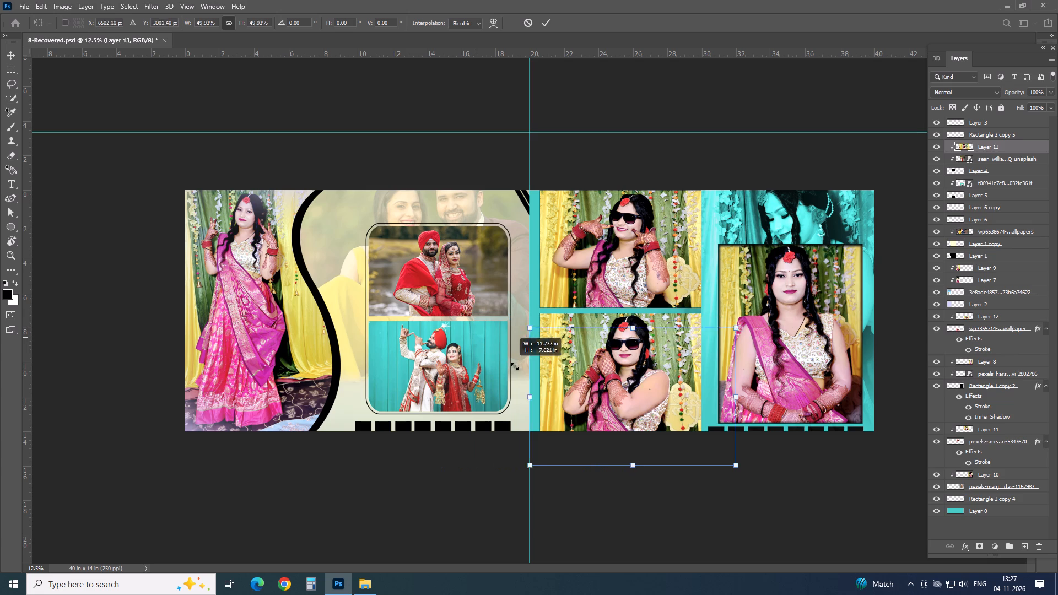
drag(515, 366, 552, 395)
drag(628, 410, 463, 320)
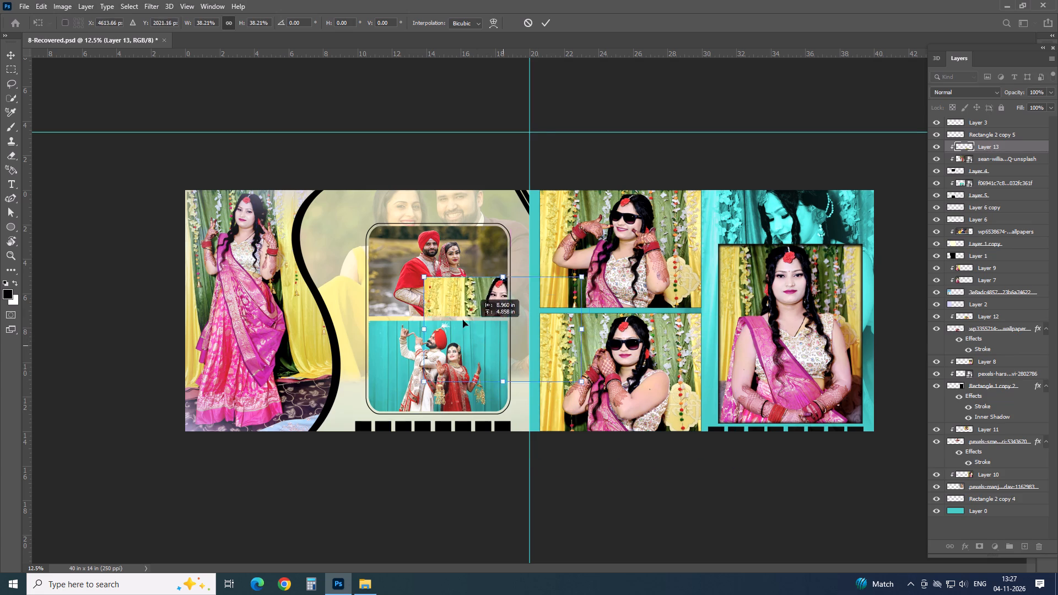
drag(463, 320, 407, 277)
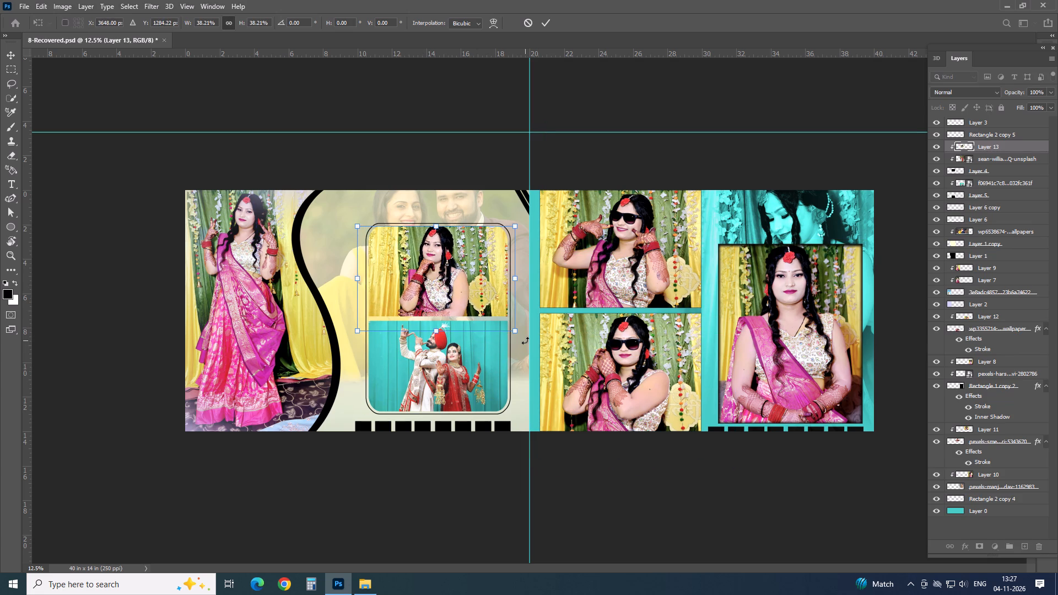
key(Right)
key(Right)
key(Right)
key(Right)
key(Right)
key(Right)
key(Right)
key(Right)
key(Right)
key(Right)
key(Right)
key(Right)
key(Right)
key(Right)
key(Right)
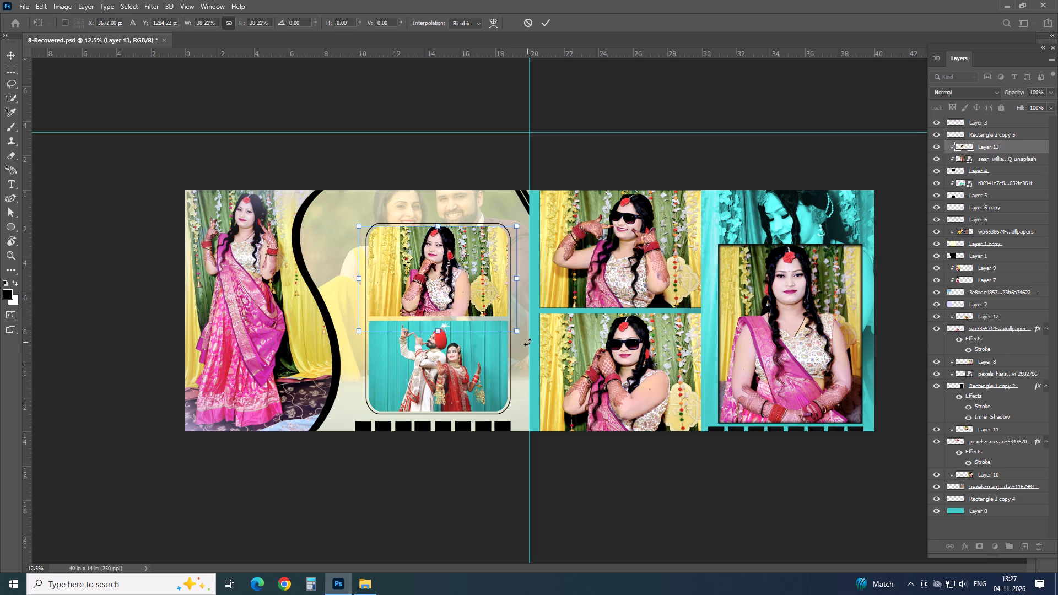
key(Right)
key(Left)
key(Left)
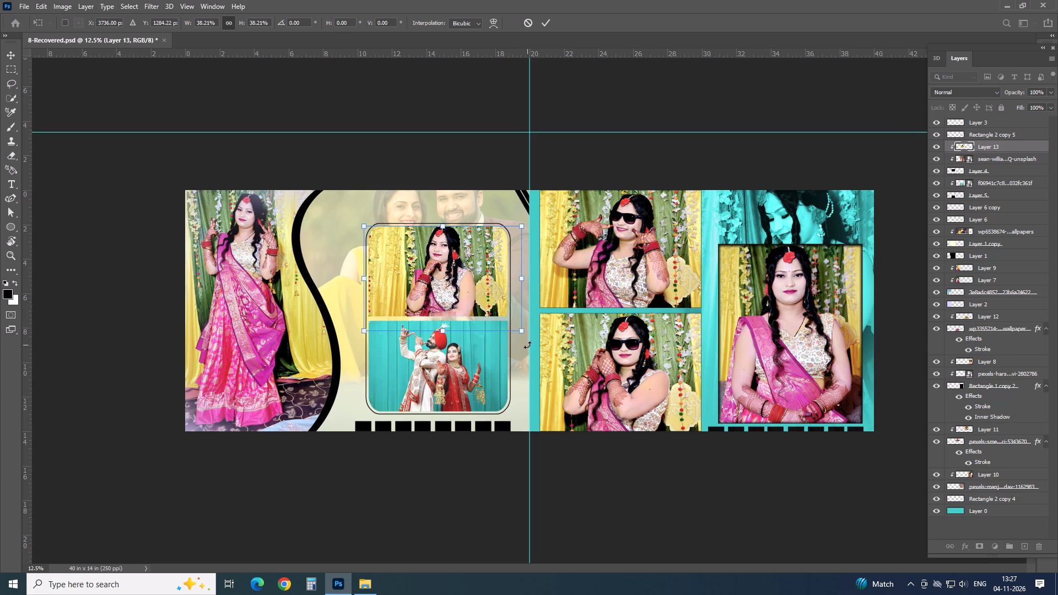
key(Left)
key(Left)
key(Left)
key(Return)
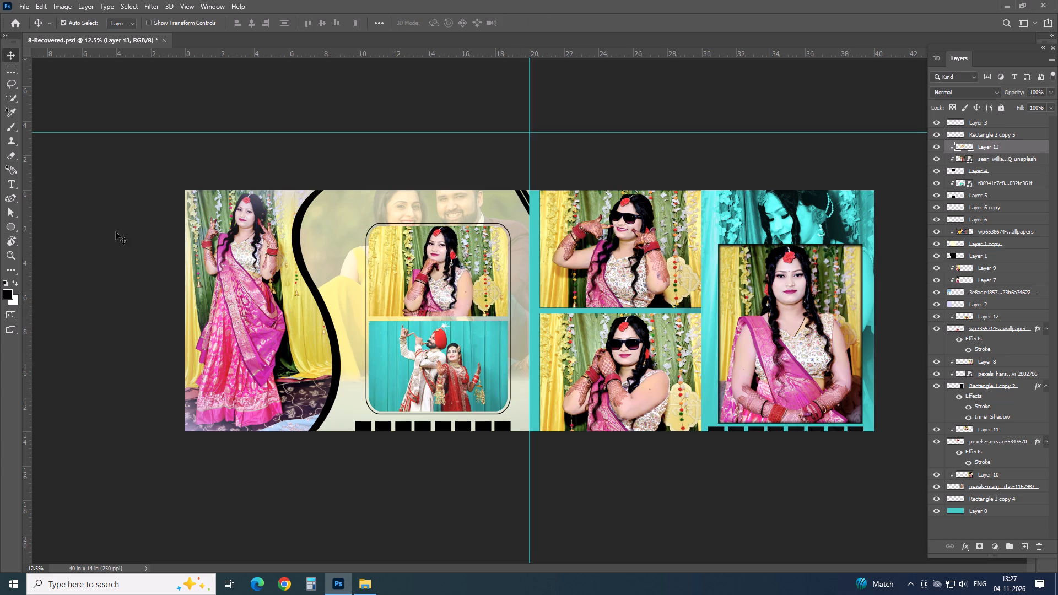
Switch to the "3 girl haldi" folder and open DSC_9061.JPG in Photoshop.
key(alt+Tab)
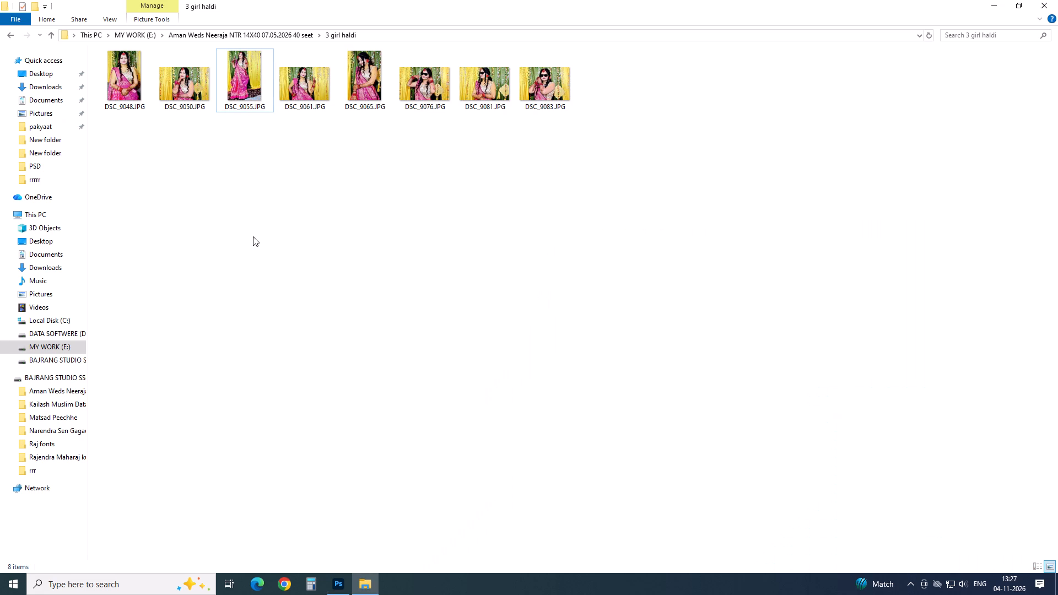
key(alt+Tab)
key(alt+Tab)
drag(294, 83, 360, 215)
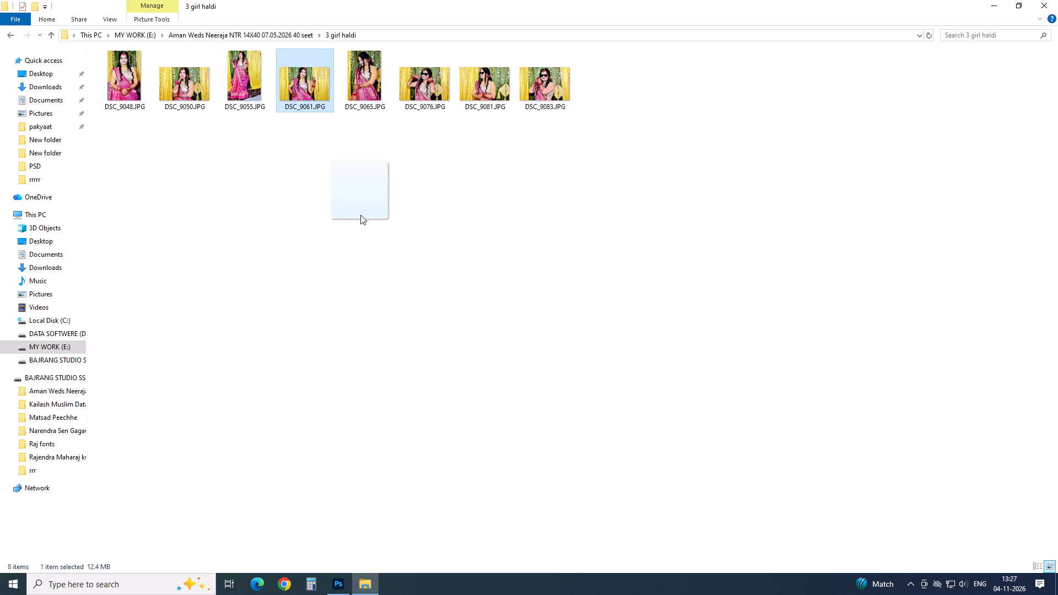
drag(360, 215, 377, 46)
key(alt+Tab)
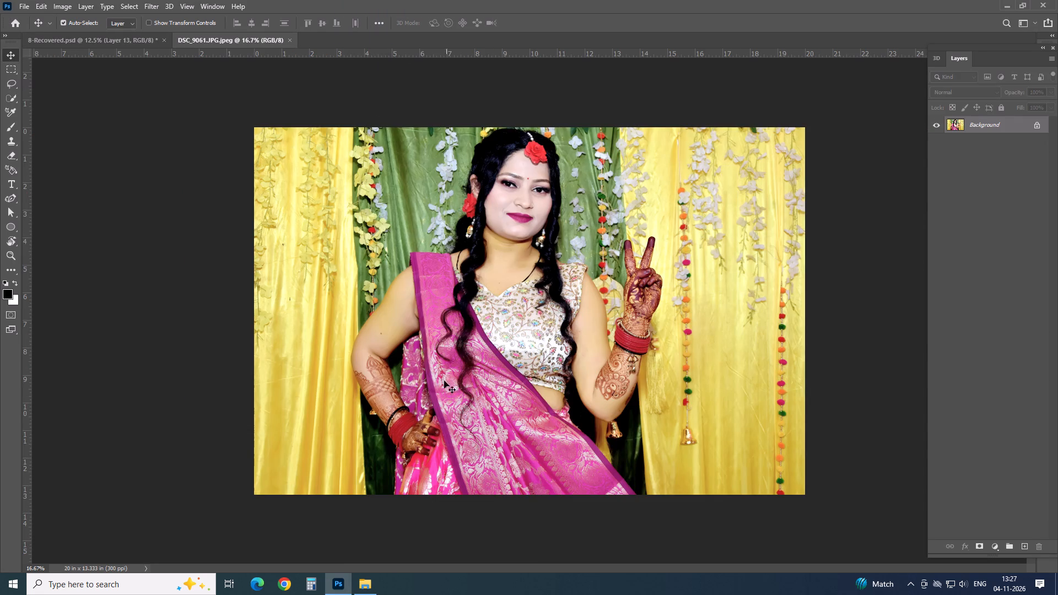
Select the bride's arms, mehndi hands, neck, shoulder and bare waist with the Quick Selection tool.
key(w)
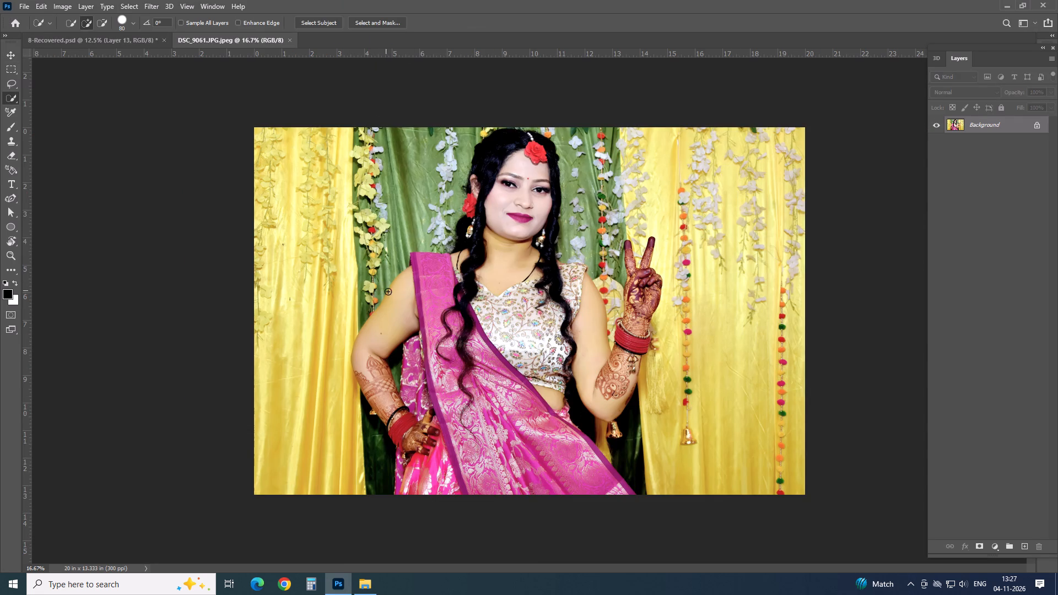
drag(400, 285, 415, 433)
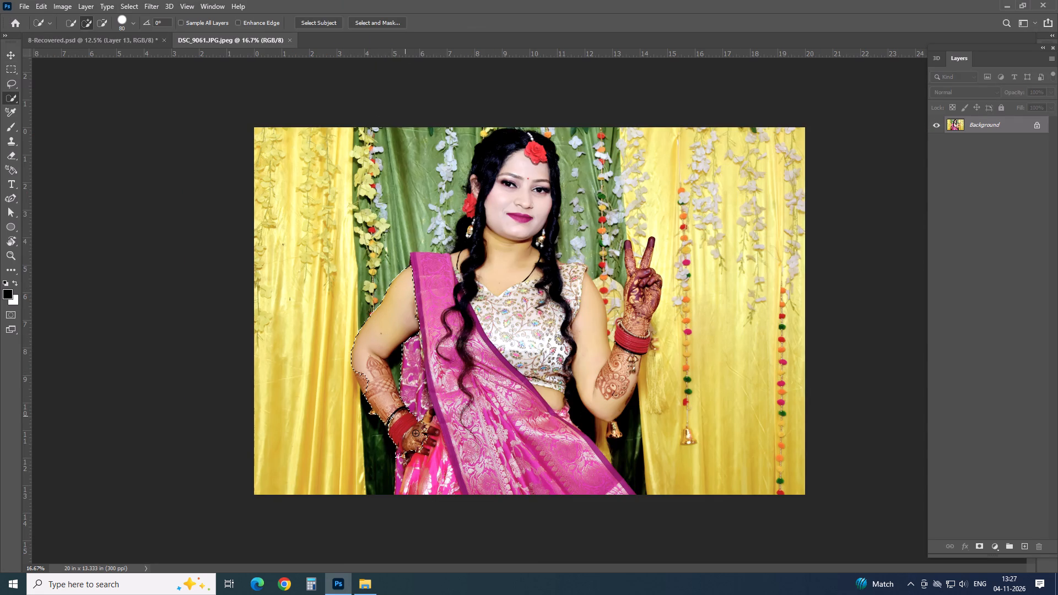
drag(415, 433, 431, 436)
drag(431, 436, 366, 379)
drag(466, 252, 466, 255)
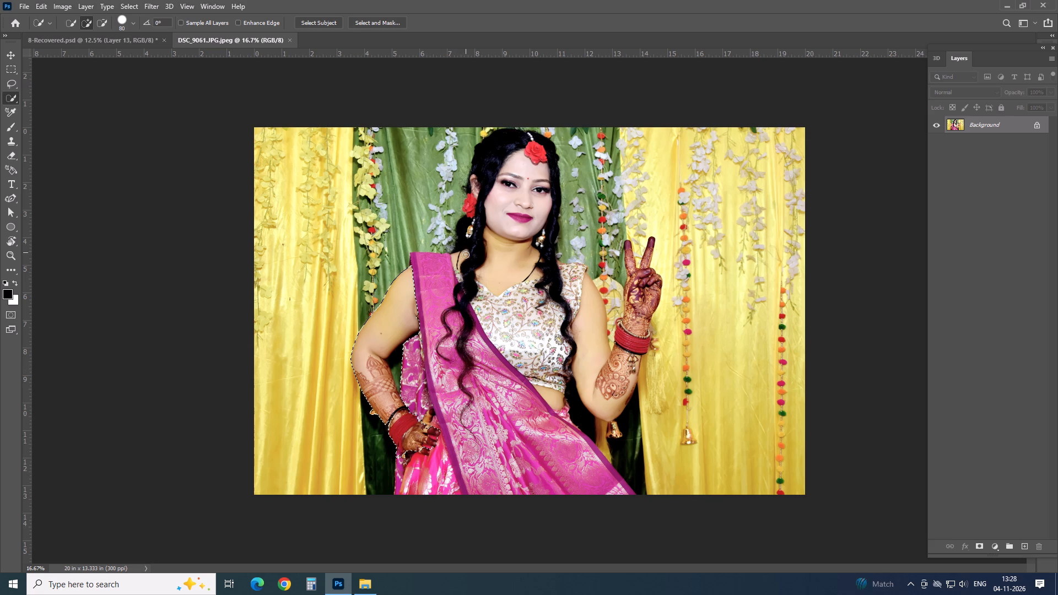
drag(466, 255, 454, 268)
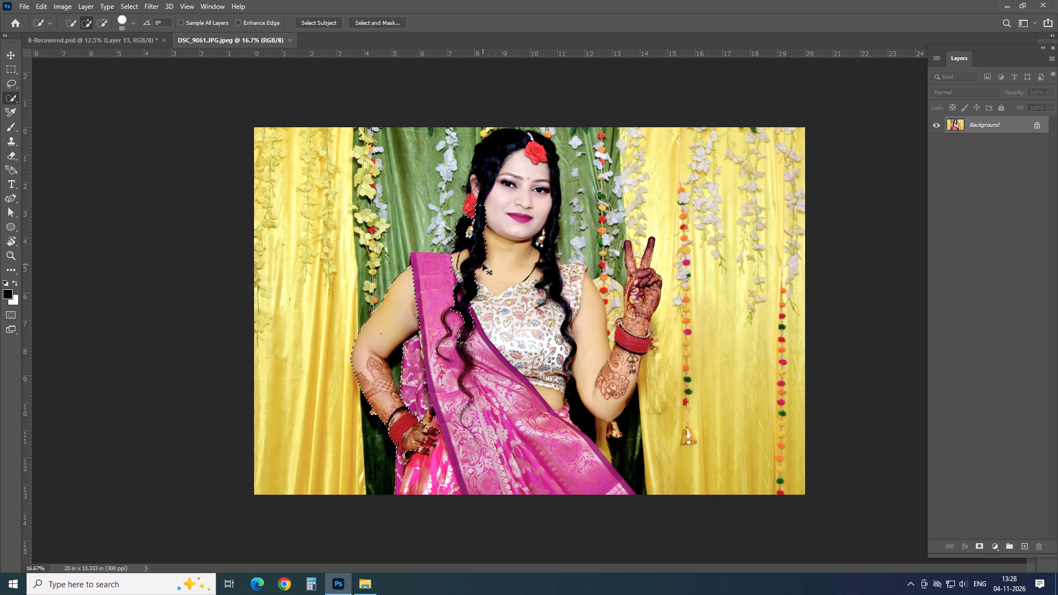
key(ctrl+z)
click(458, 260)
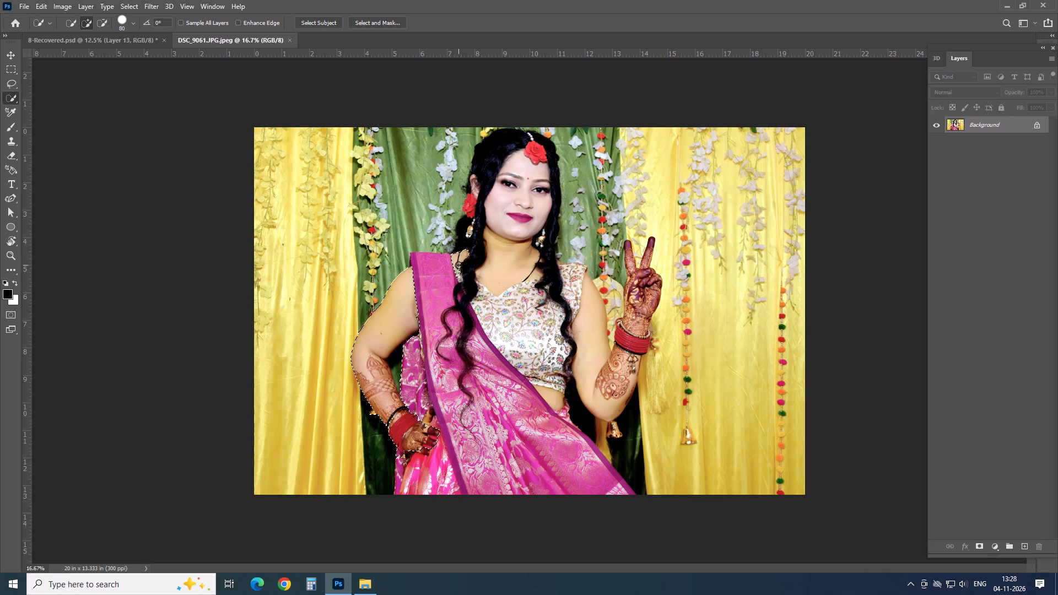
drag(489, 229, 501, 244)
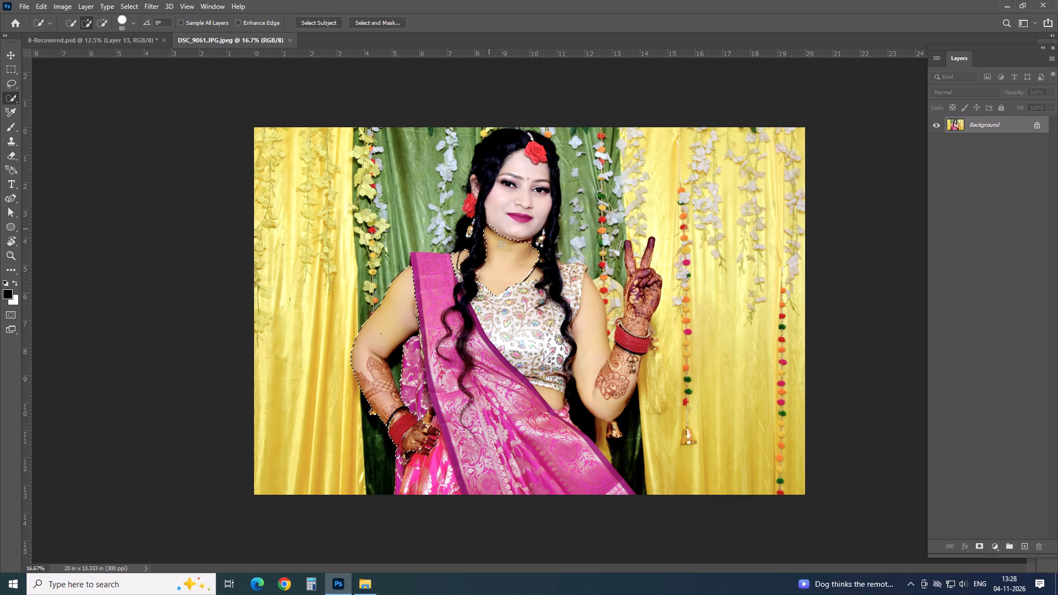
drag(501, 244, 510, 253)
drag(525, 277, 533, 278)
drag(589, 295, 597, 343)
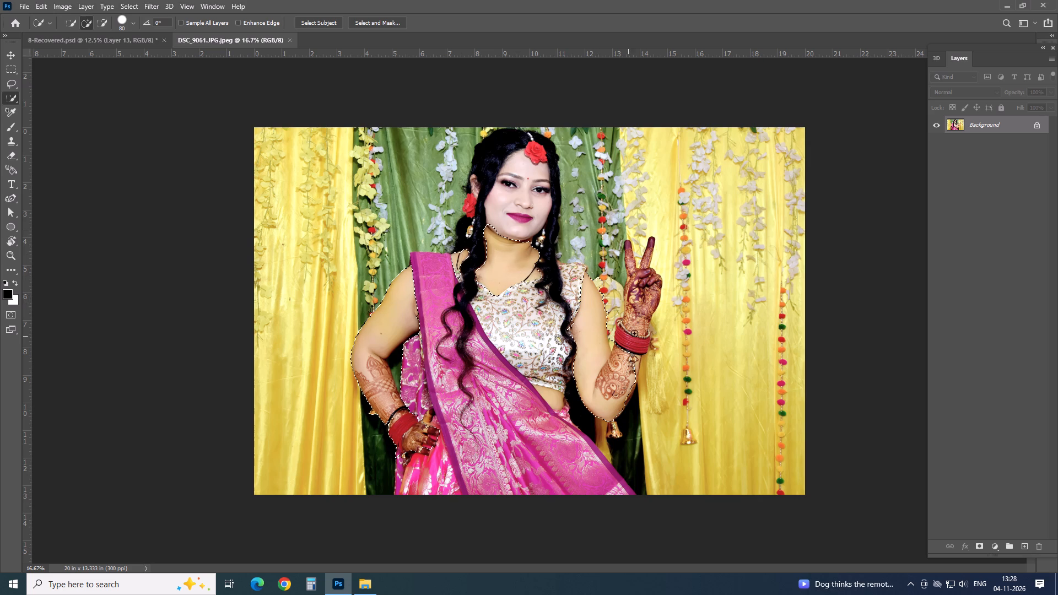
drag(633, 243, 647, 313)
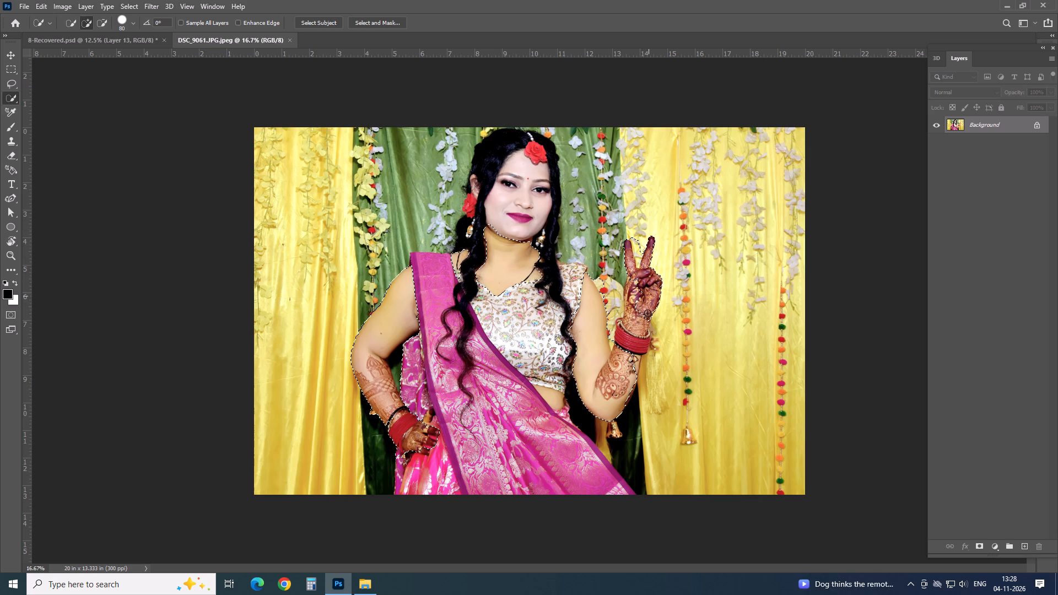
drag(647, 313, 633, 342)
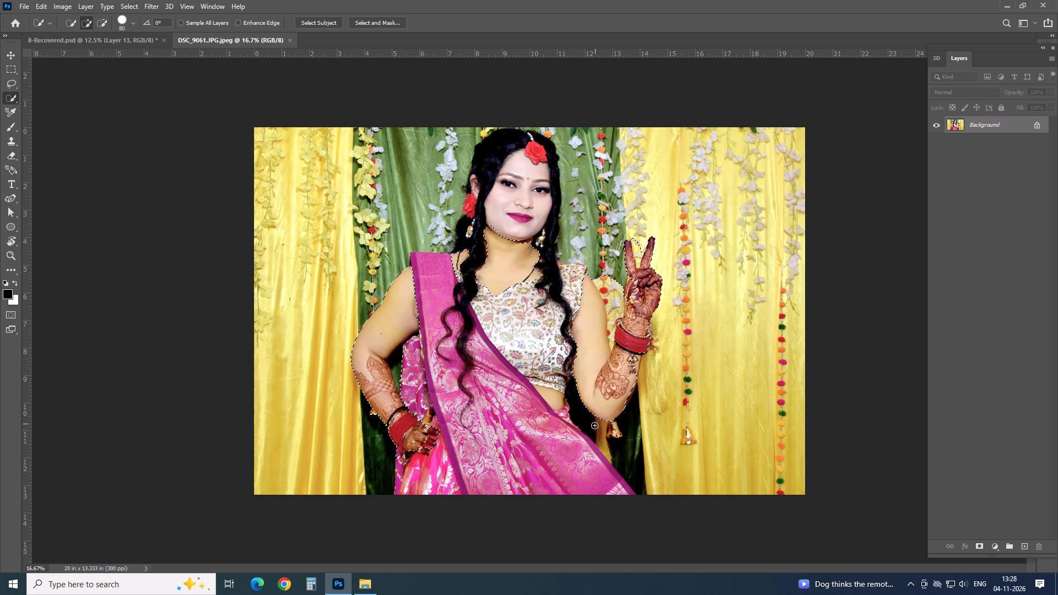
click(550, 394)
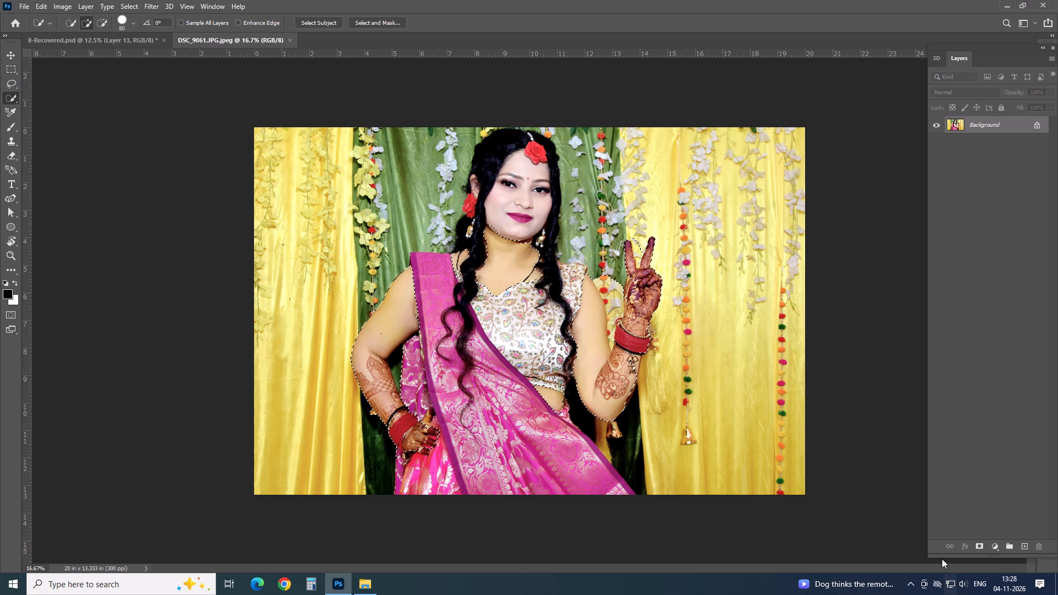
Add a Color Balance adjustment to the selected skin with midtones Cyan-Red -59, Magenta-Green -41 and Yellow-Blue +20.
click(991, 545)
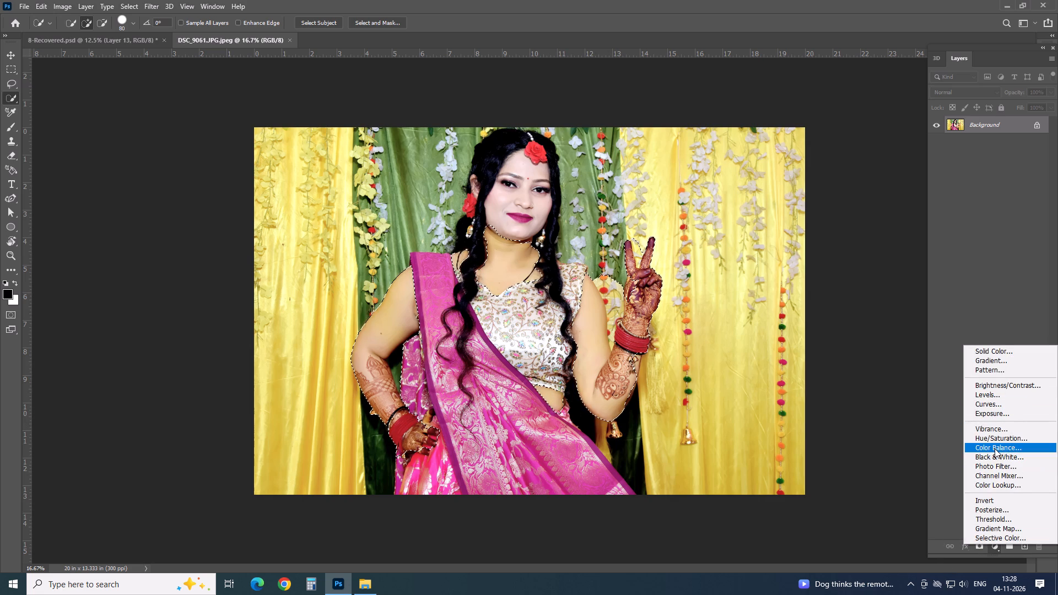
click(995, 448)
click(658, 408)
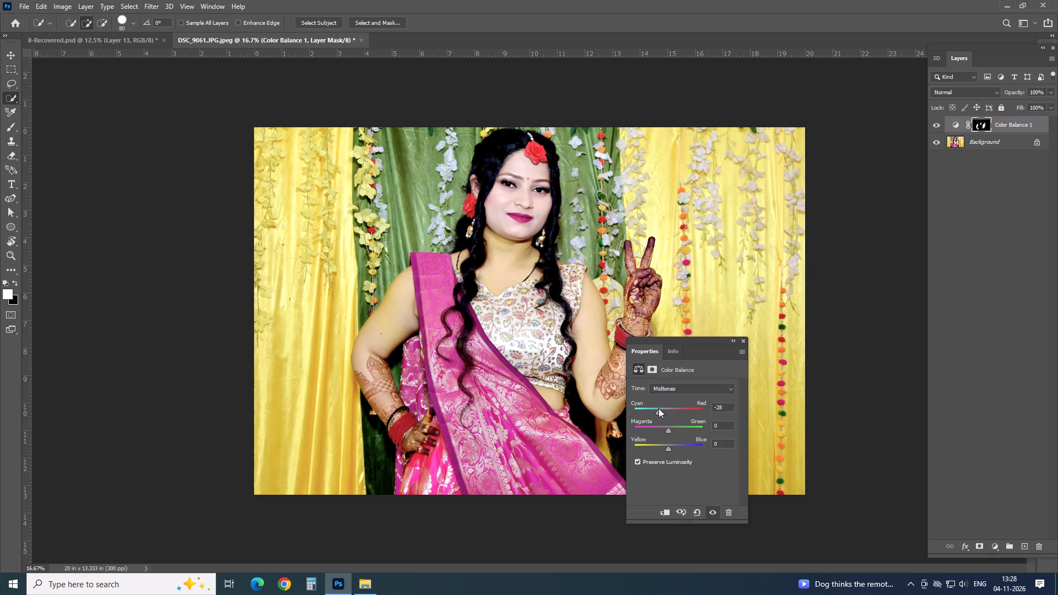
click(664, 427)
click(681, 445)
drag(655, 410, 650, 408)
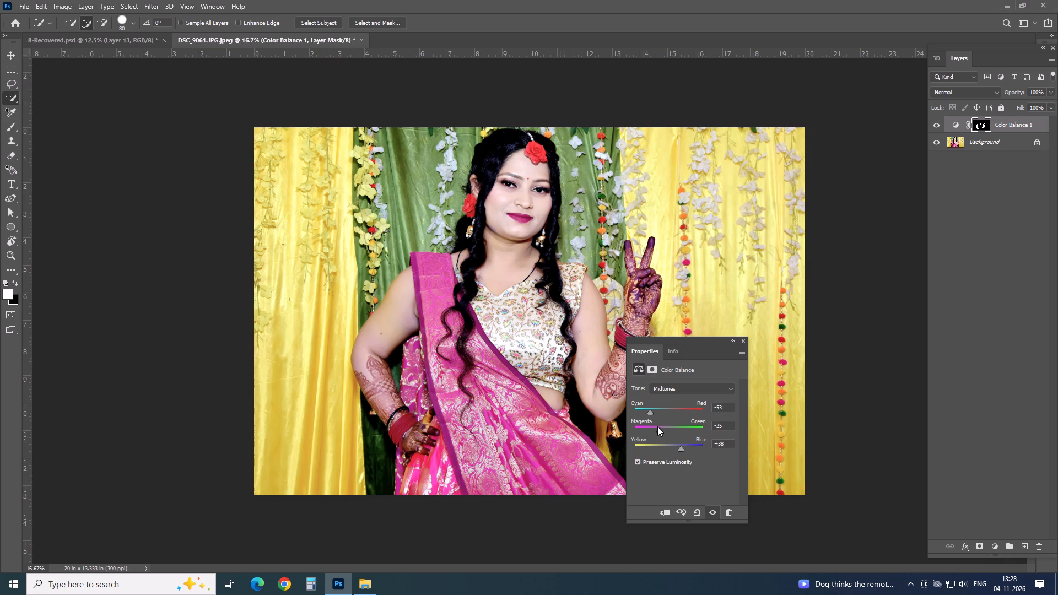
click(657, 426)
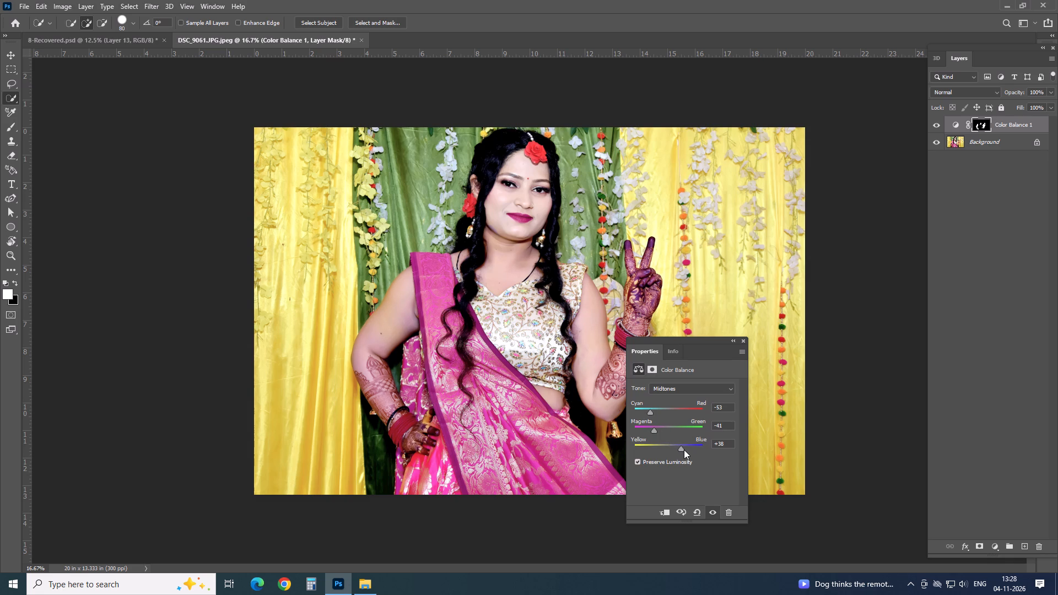
click(684, 450)
drag(682, 449, 678, 448)
drag(678, 448, 675, 448)
click(653, 408)
drag(653, 408, 647, 408)
drag(647, 408, 648, 408)
Feather the Color Balance layer's mask to 38.2 px.
click(654, 367)
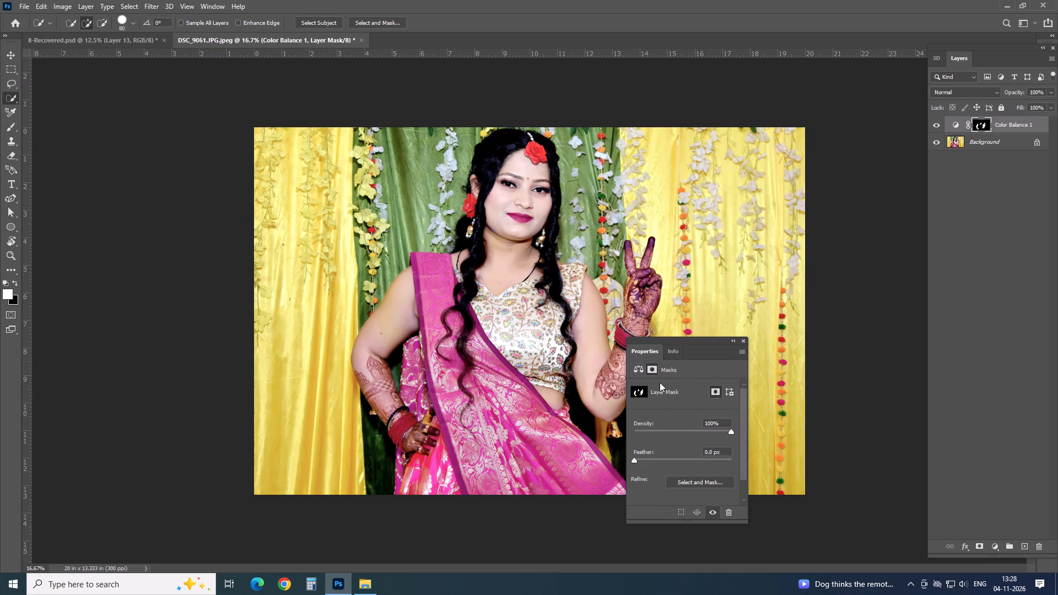
click(683, 459)
click(744, 340)
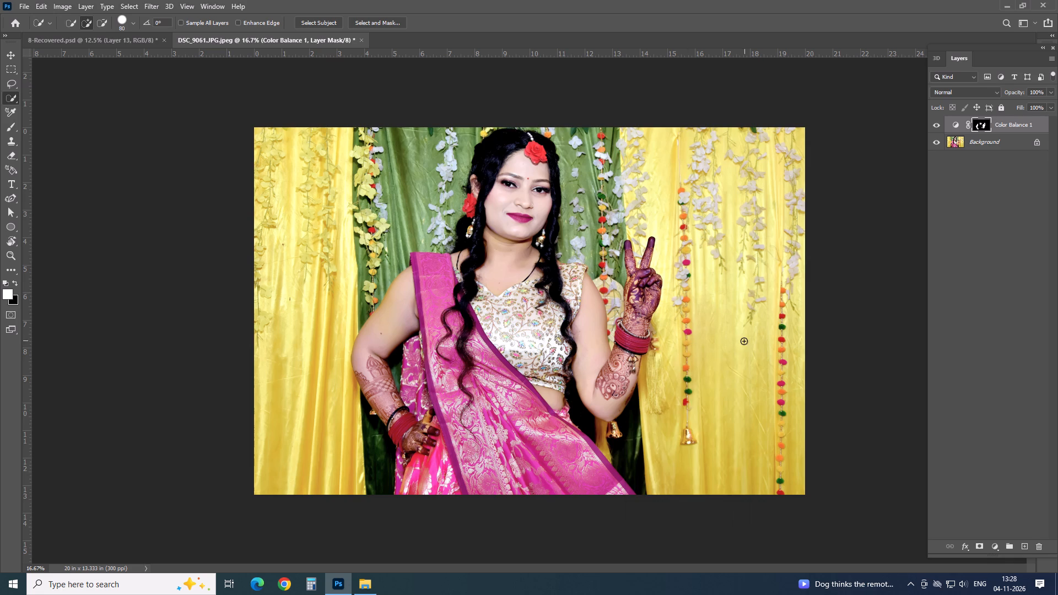
Merge the color adjustment into the photo, copy the whole image and close DSC_9061 without saving.
key(ctrl+e)
key(ctrl+a)
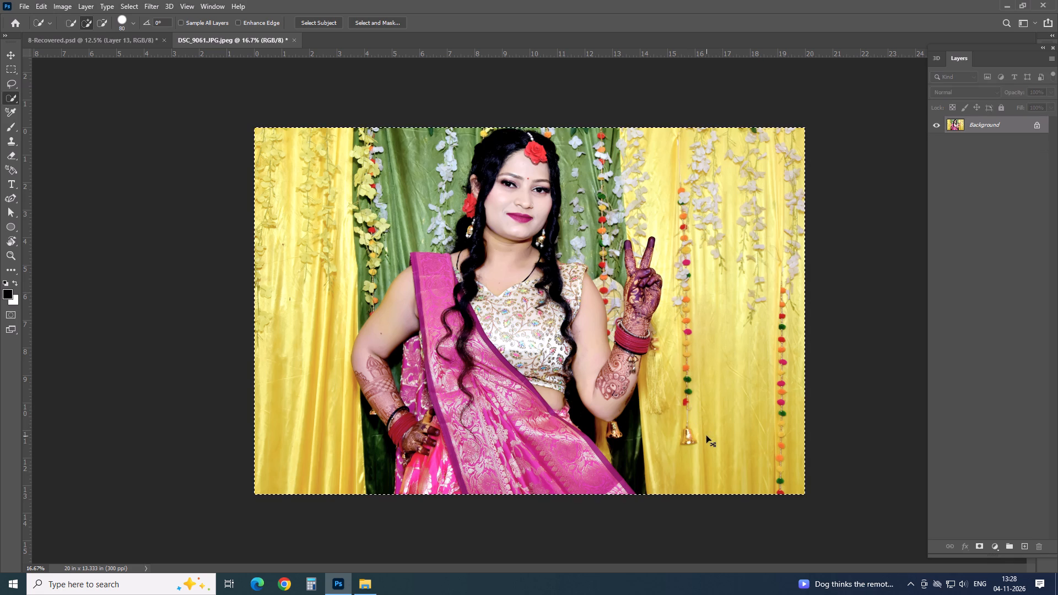
key(ctrl+c)
key(ctrl+w)
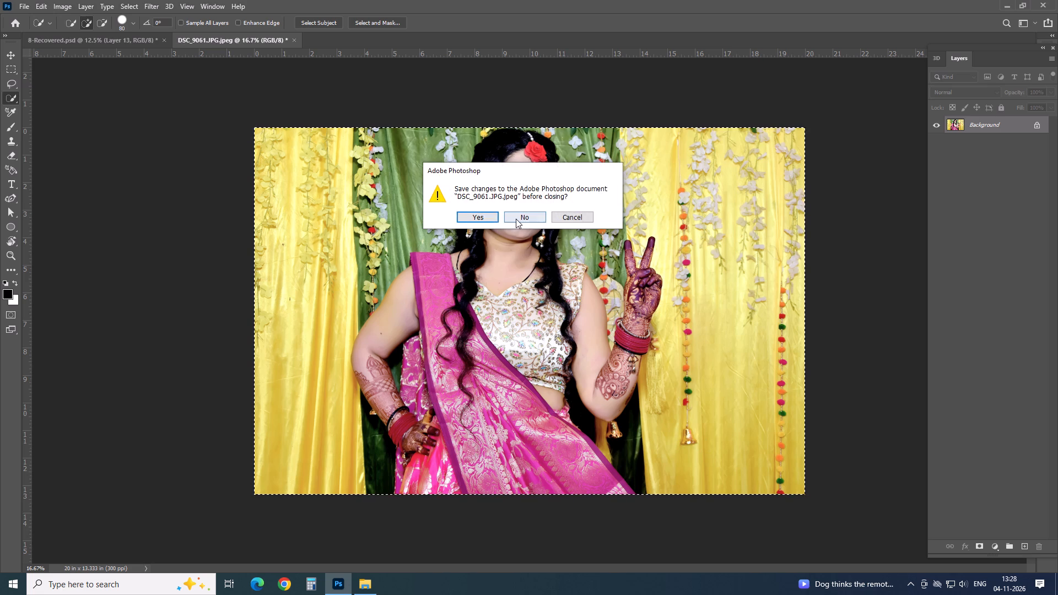
click(517, 219)
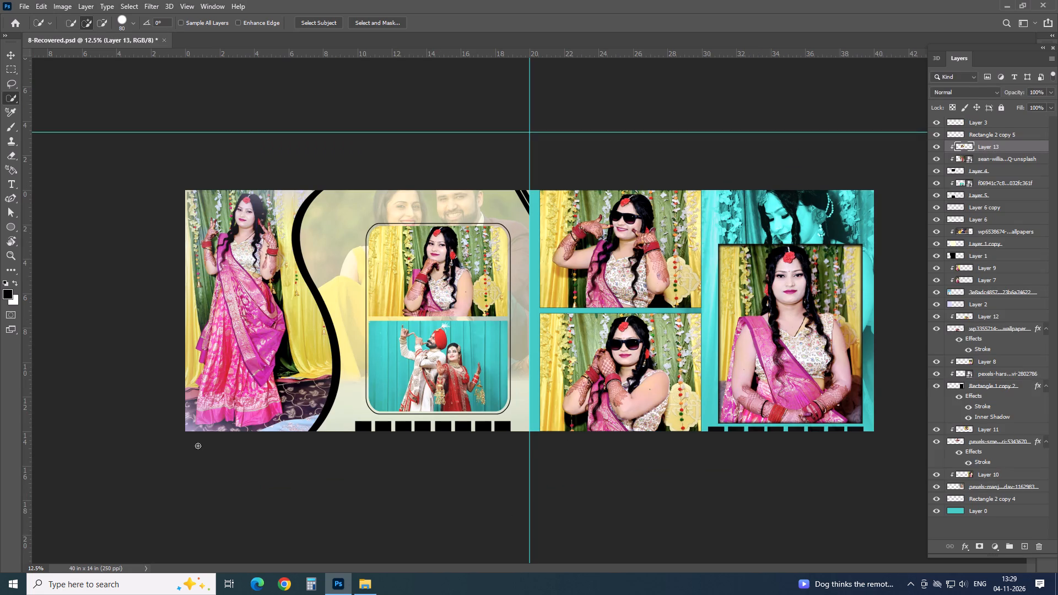
Paste the corrected photo above the couple photo in the rounded frame's lower half and clip it there.
click(454, 369)
key(v)
click(424, 370)
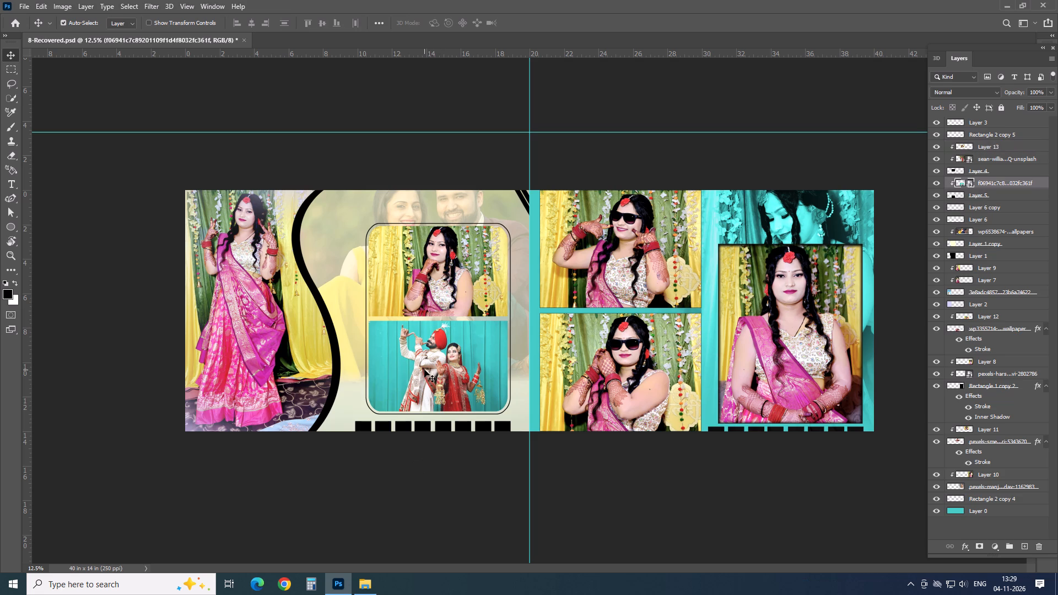
key(ctrl+v)
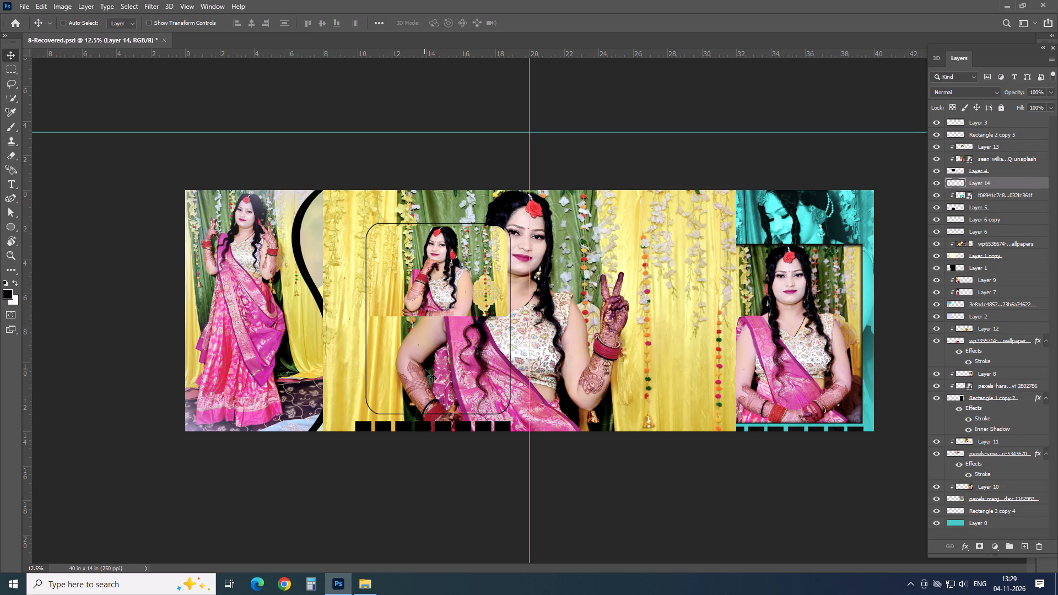
key(ctrl+alt+g)
Scale the pasted photo to 39.38% and position it over the rounded frame's lower half, nudging it slightly right and down.
key(ctrl+t)
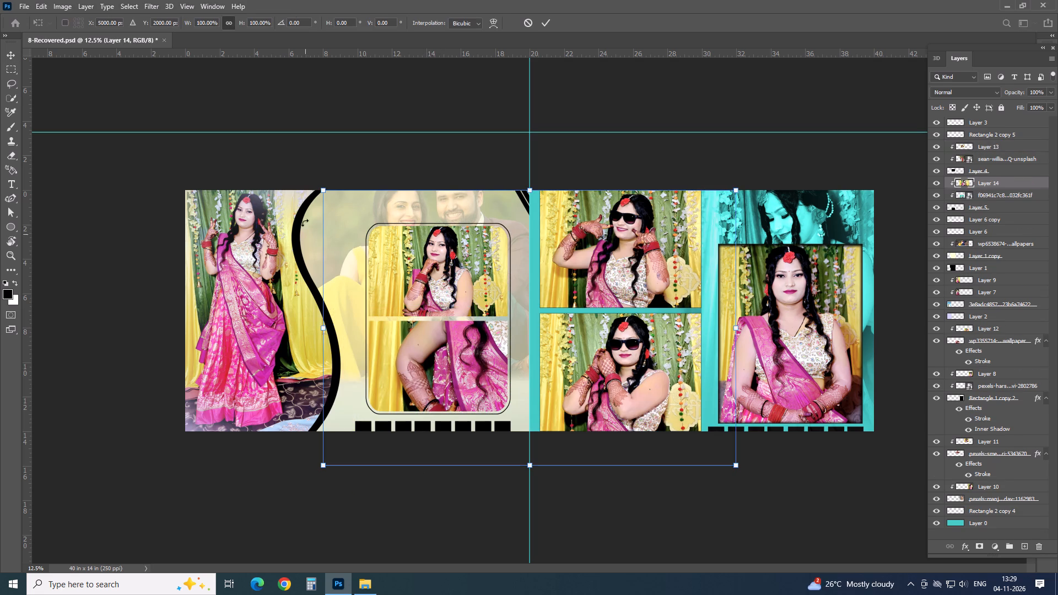
drag(322, 188, 522, 393)
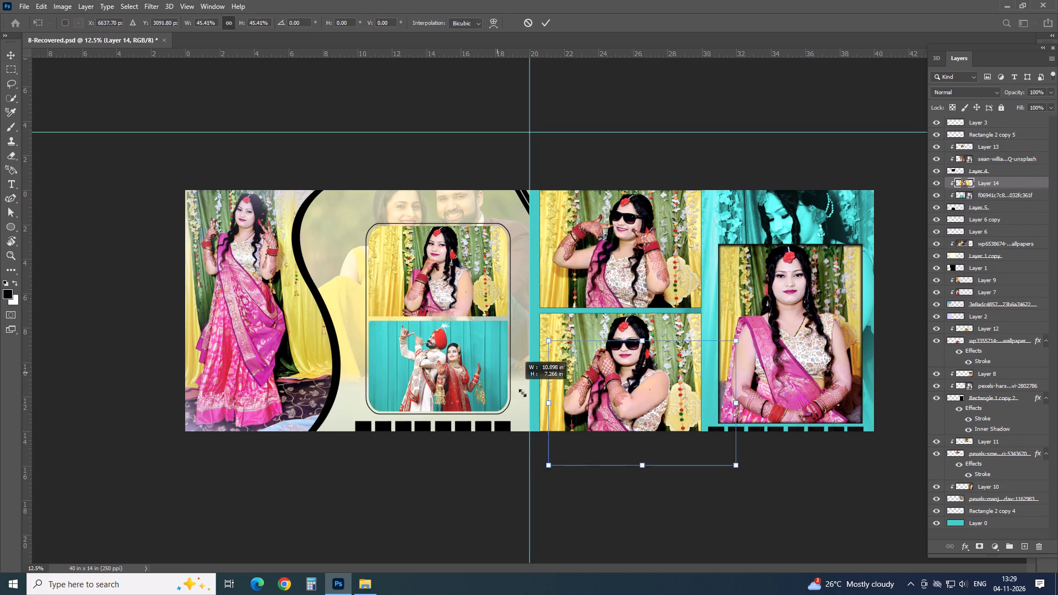
drag(522, 393, 546, 407)
scroll(546, 407, up, 1)
drag(620, 409, 403, 374)
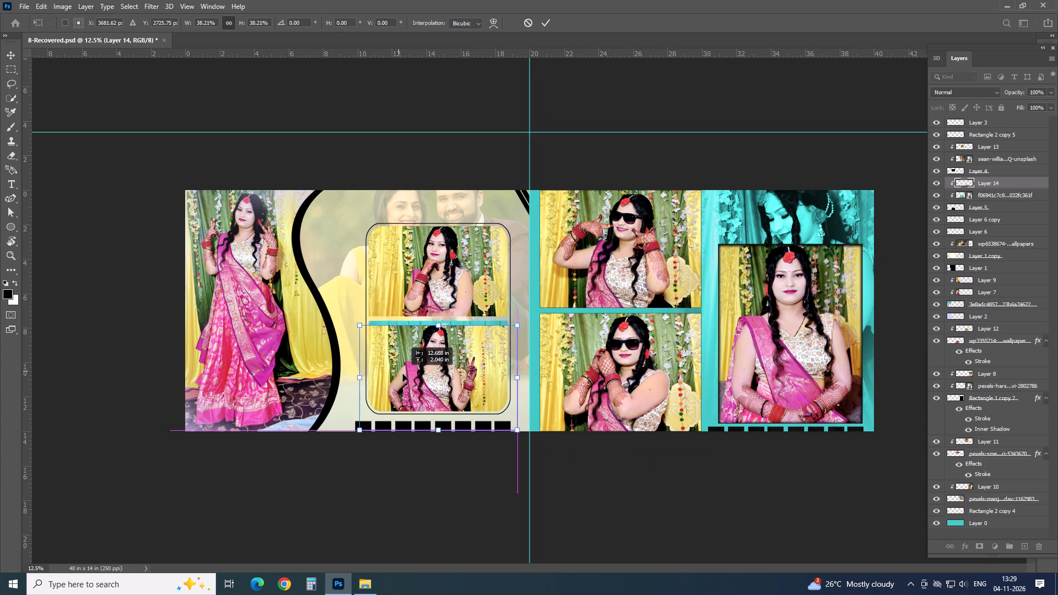
drag(403, 374, 401, 369)
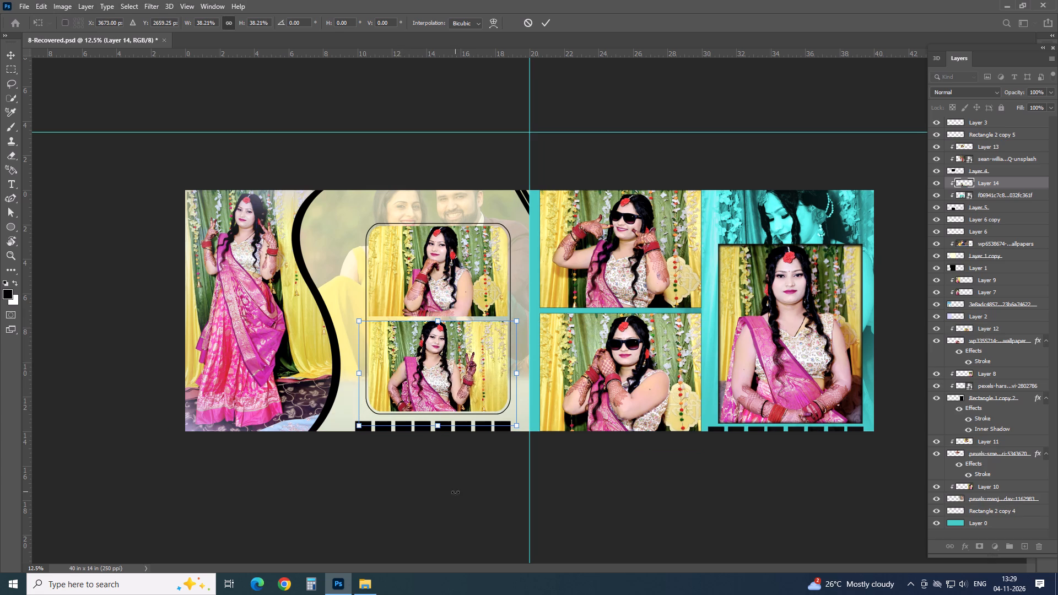
drag(520, 424, 525, 426)
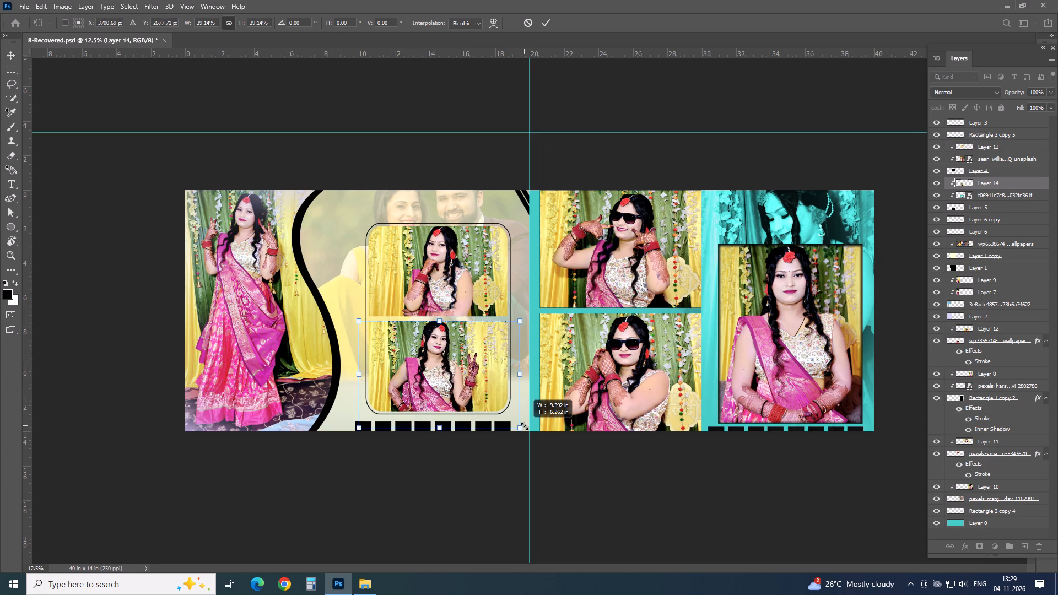
drag(525, 426, 526, 426)
key(Right)
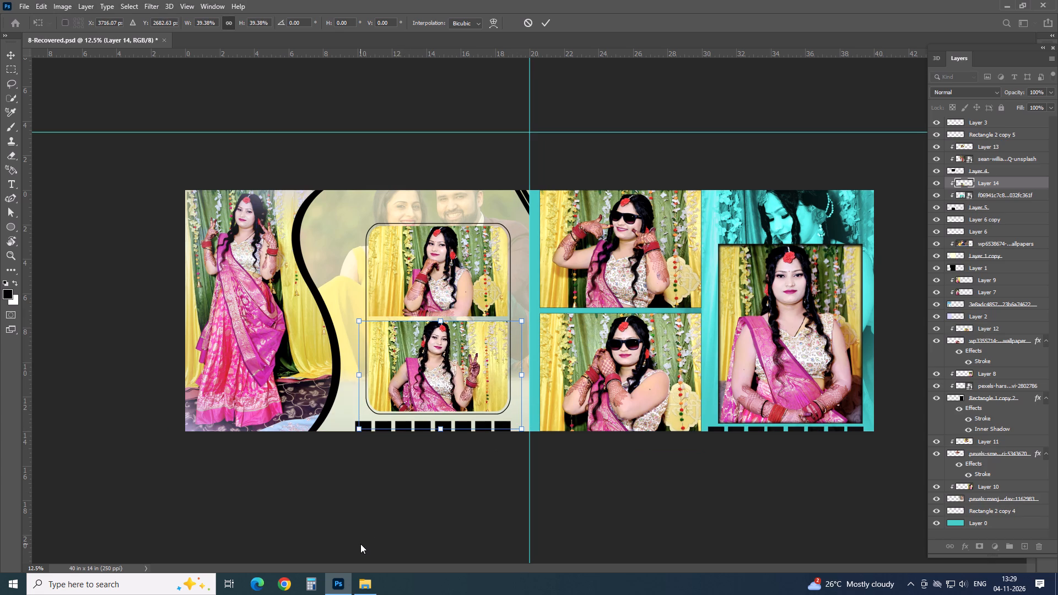
key(Down)
key(Return)
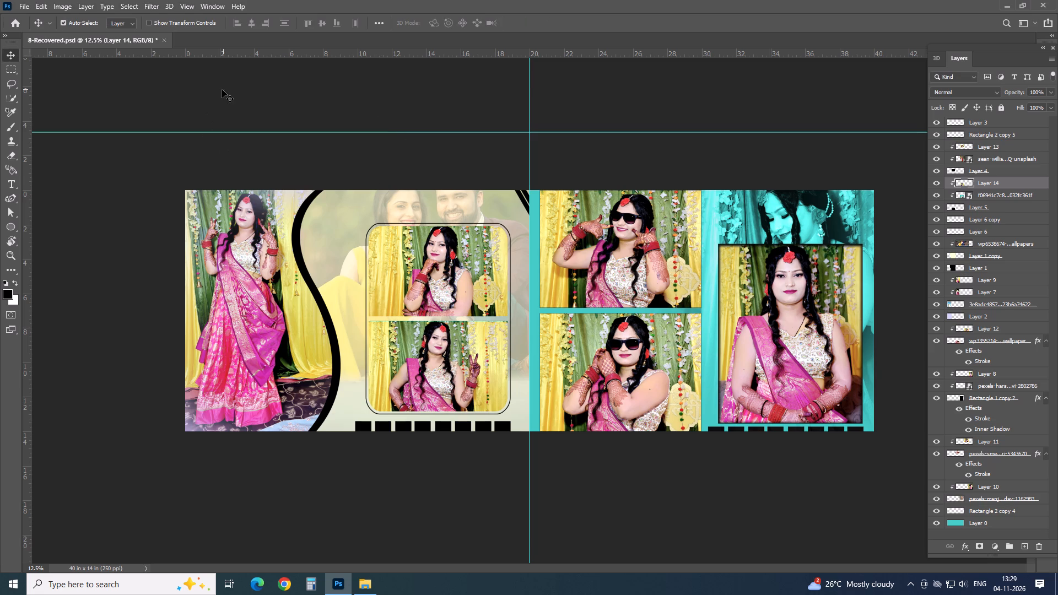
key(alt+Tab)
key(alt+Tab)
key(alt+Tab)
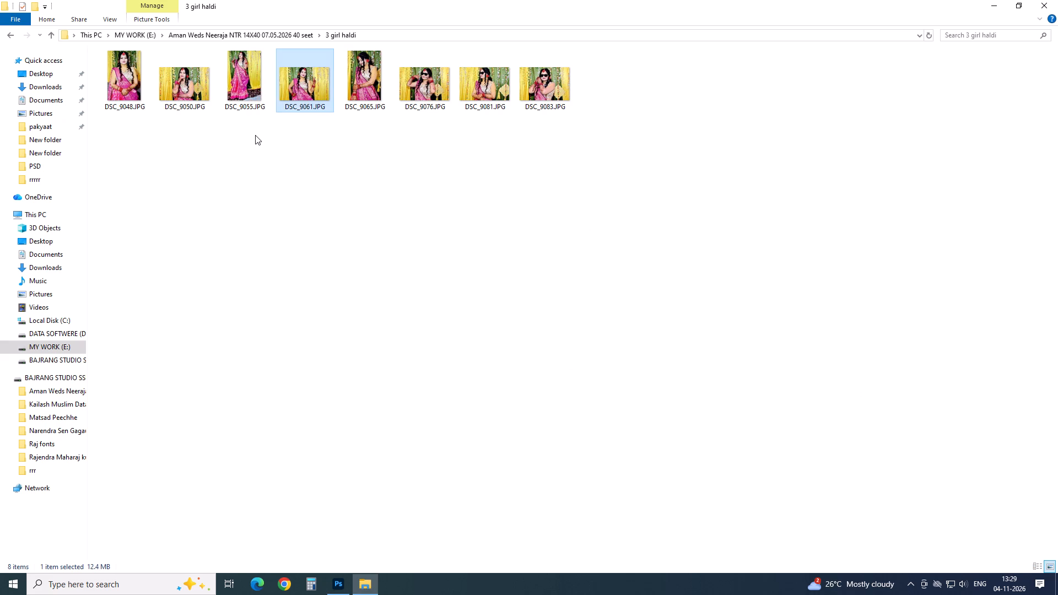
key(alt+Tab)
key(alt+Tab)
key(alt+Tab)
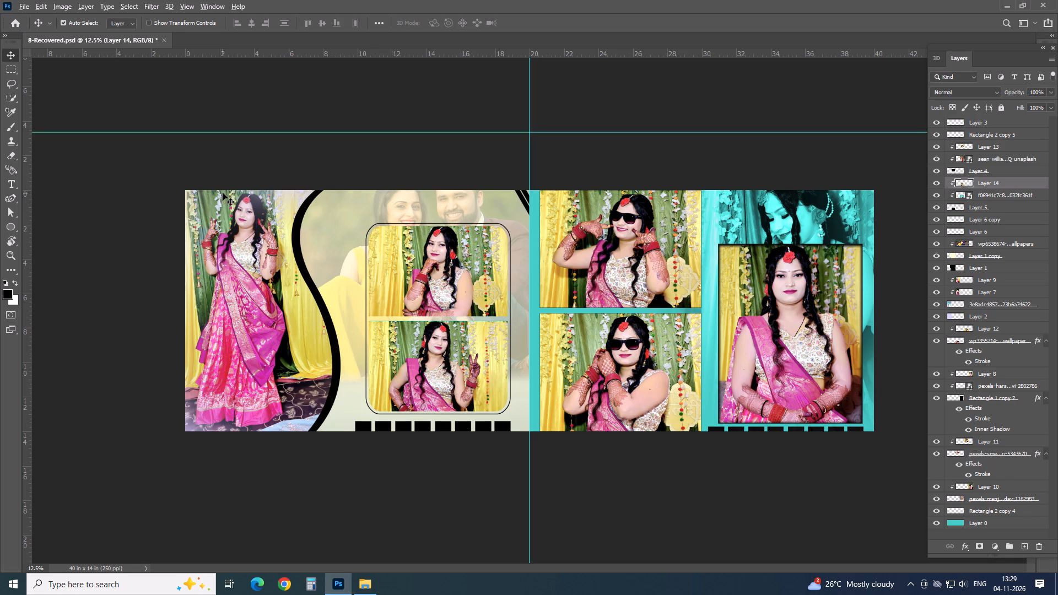
Switch to the "3 girl haldi" folder and open DSC_9048.JPG in Photoshop as a separate document.
key(alt+Tab)
drag(124, 61, 297, 279)
key(alt+Tab)
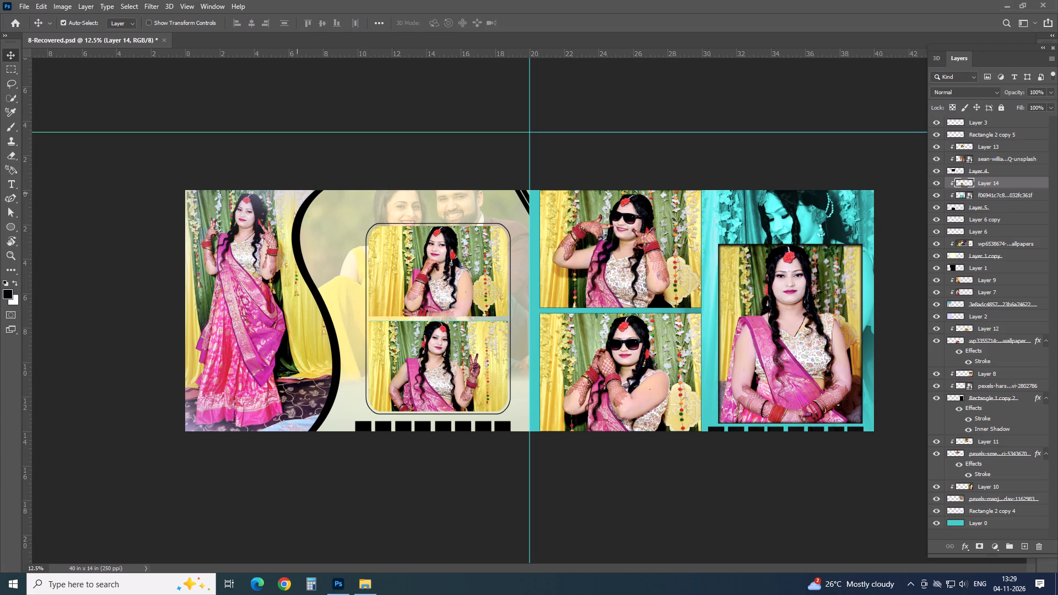
drag(297, 279, 409, 32)
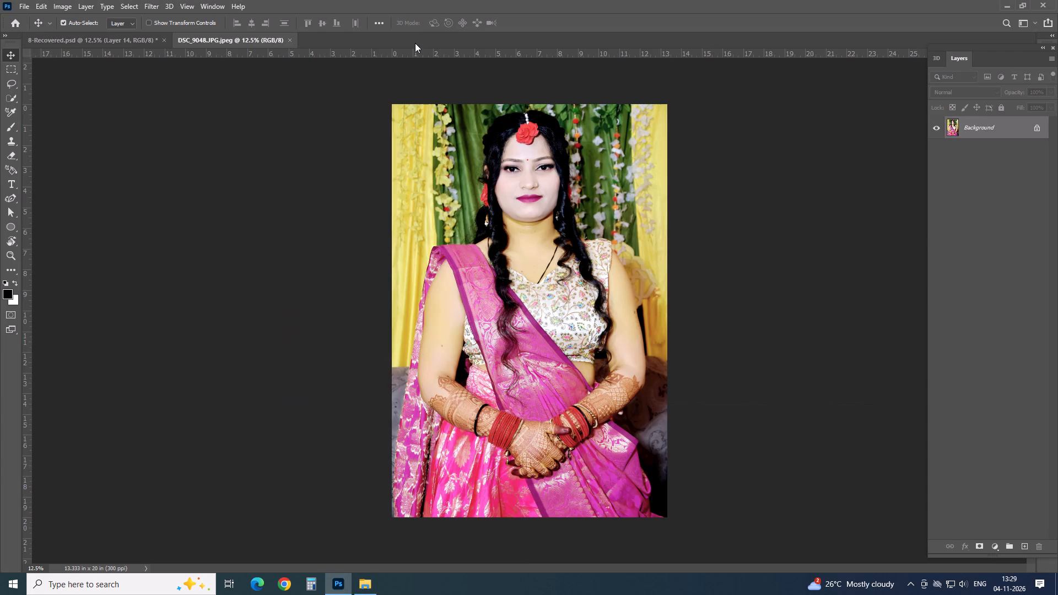
Copy the whole DSC_9048 photo and close its document.
key(ctrl+a)
key(ctrl+c)
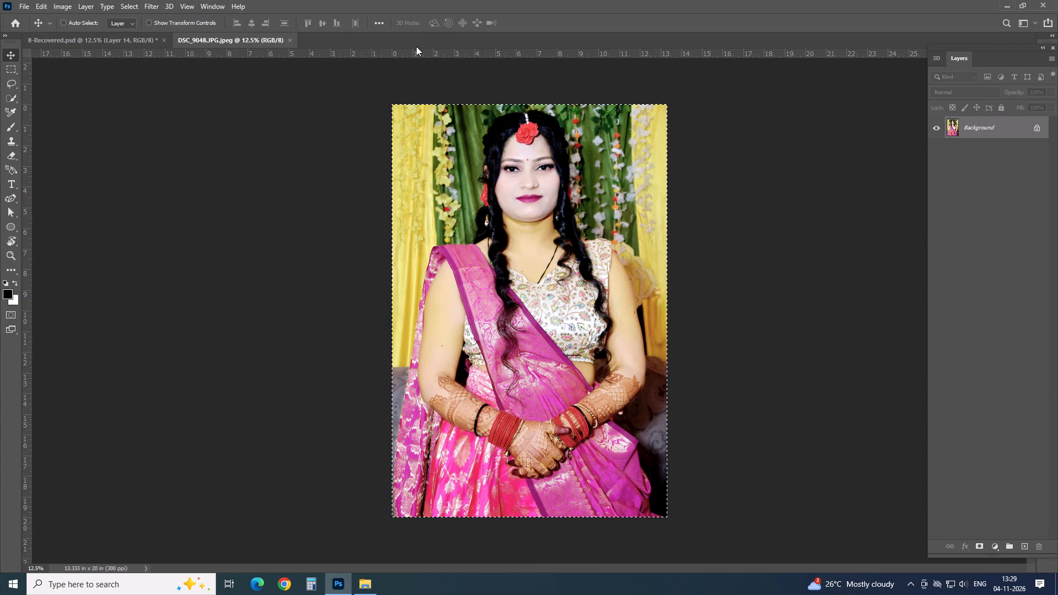
key(ctrl+w)
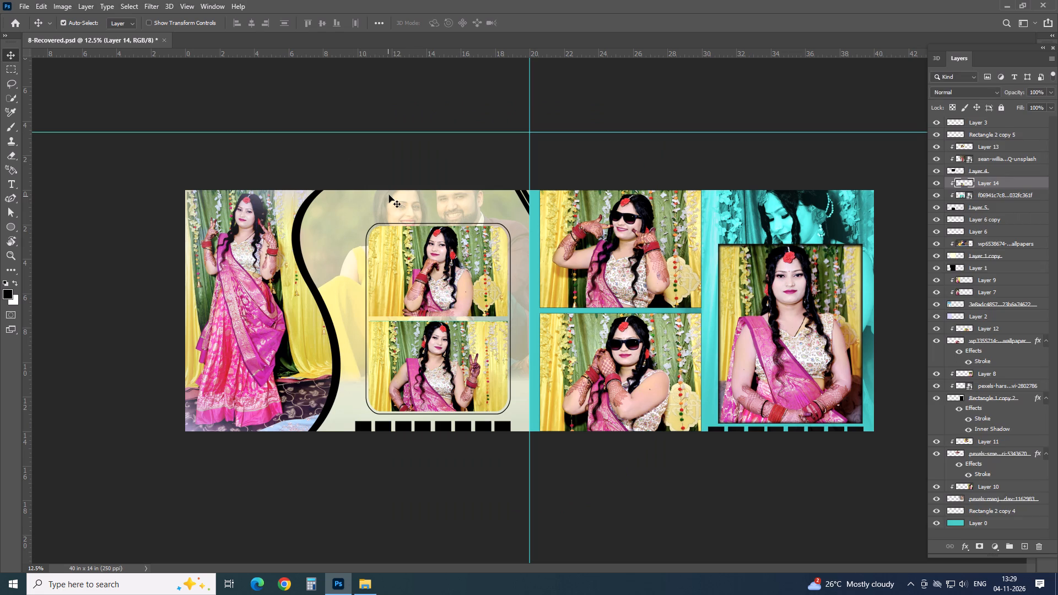
Paste the copied DSC_9048 photo above the faded couple background behind the rounded frame and clip it there.
click(390, 195)
key(ctrl+v)
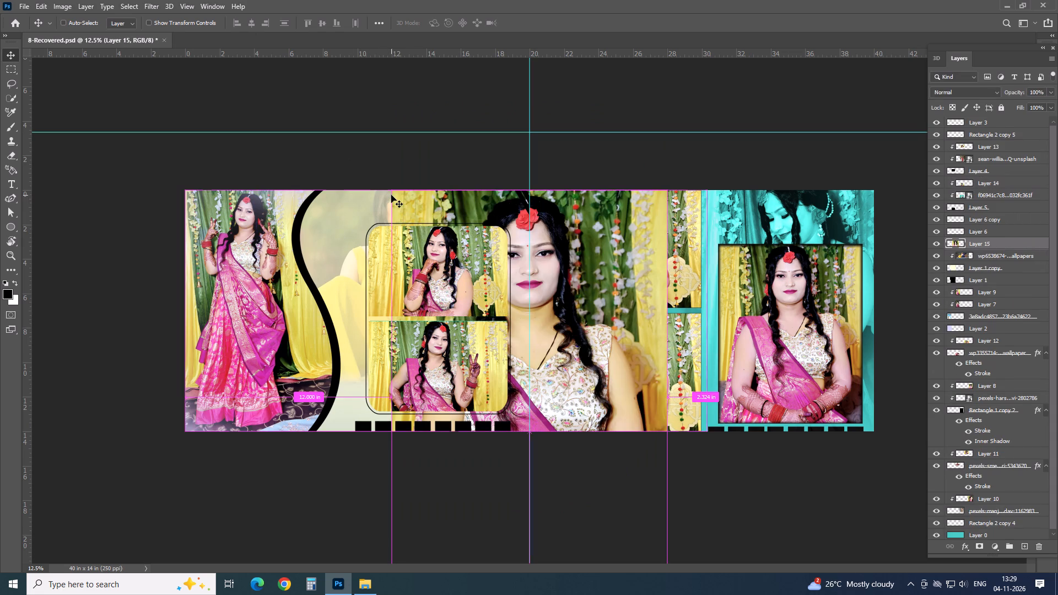
key(ctrl+alt+g)
Move the pasted photo at full size so the bride's face and arms surround the rounded frame.
key(ctrl+t)
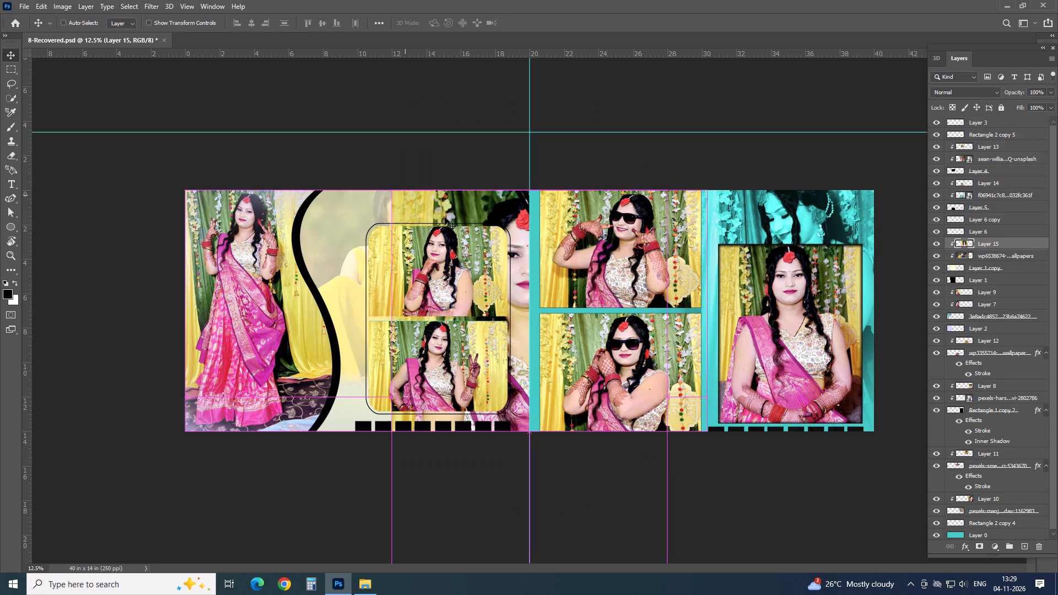
drag(451, 473, 344, 423)
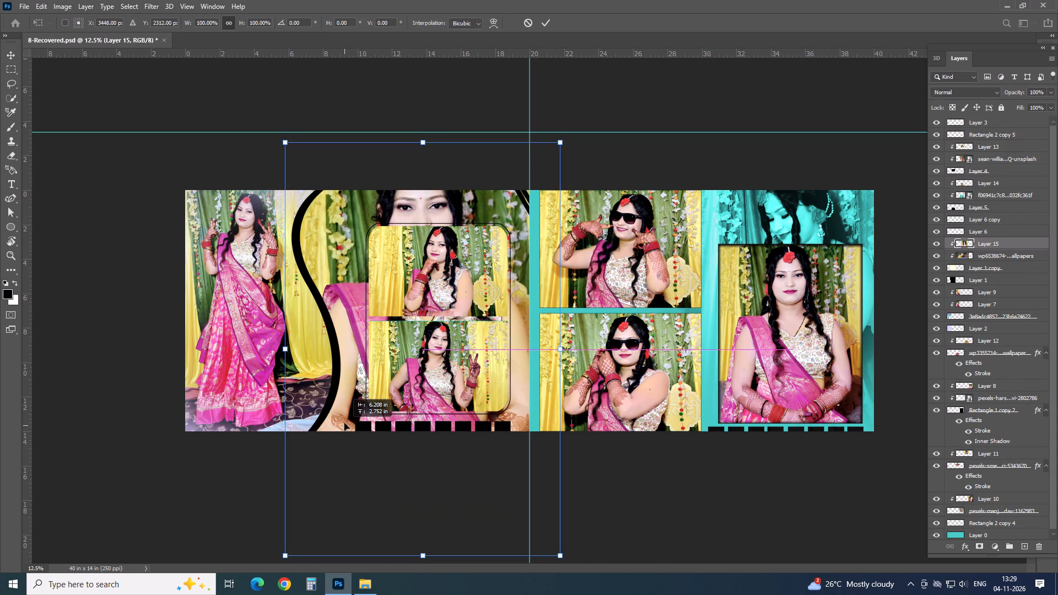
drag(344, 423, 344, 425)
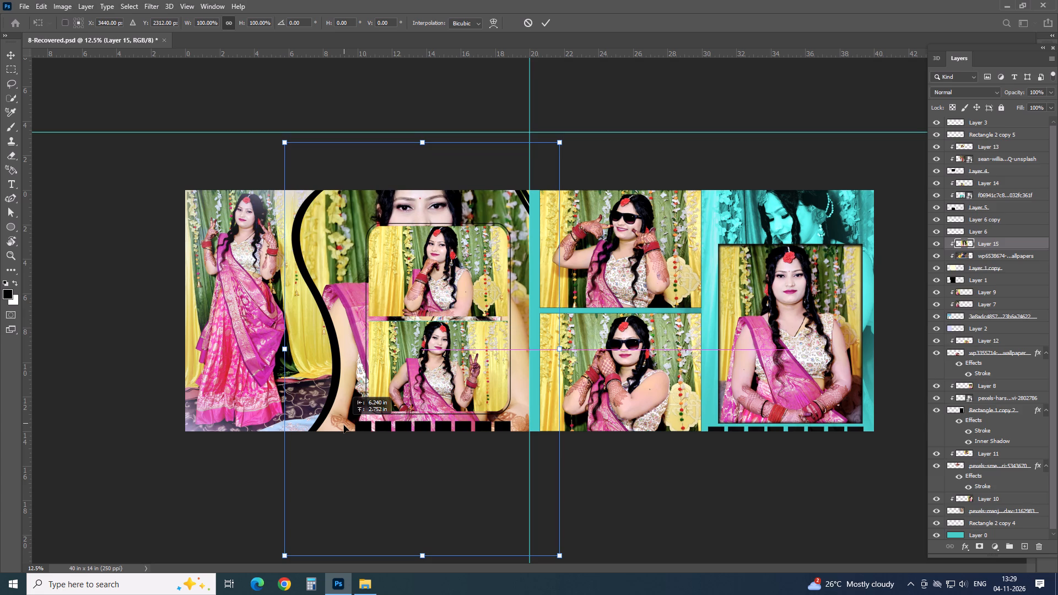
drag(344, 425, 349, 428)
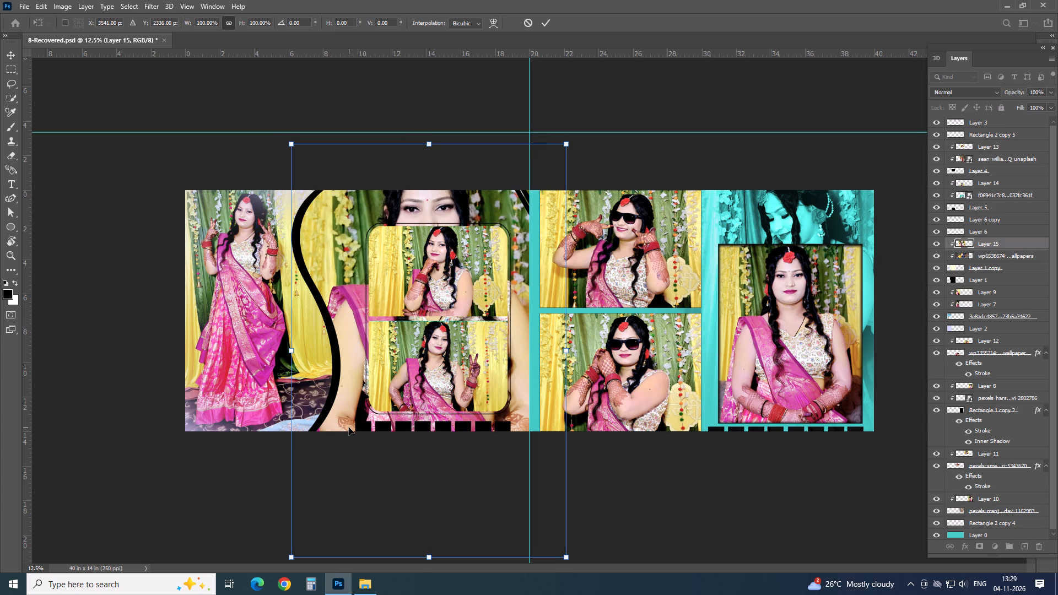
key(Return)
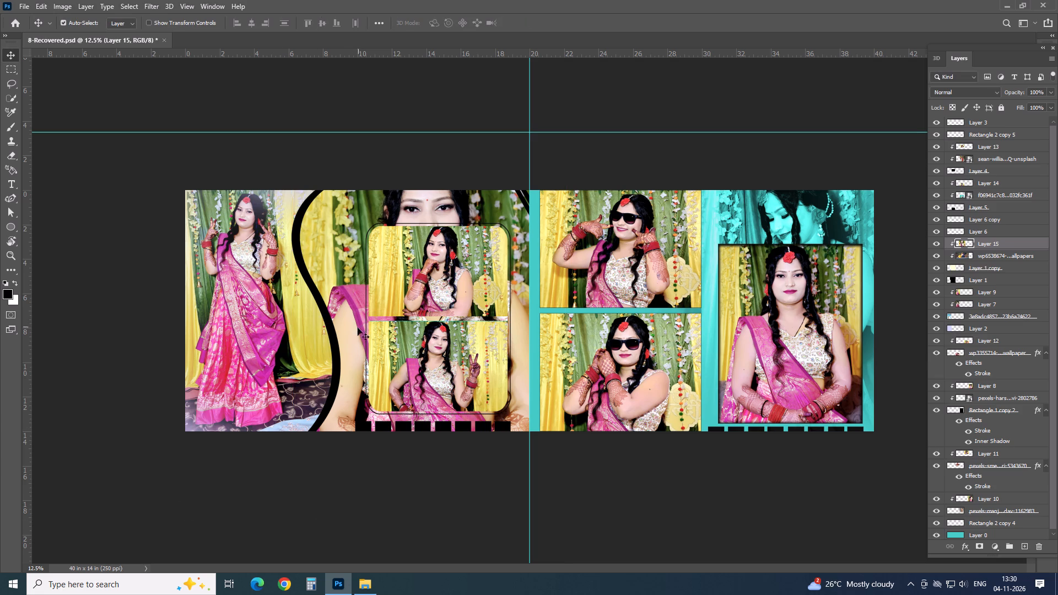
Select the skin of both the bride's arms in the large background photo with the Quick Selection tool.
key(w)
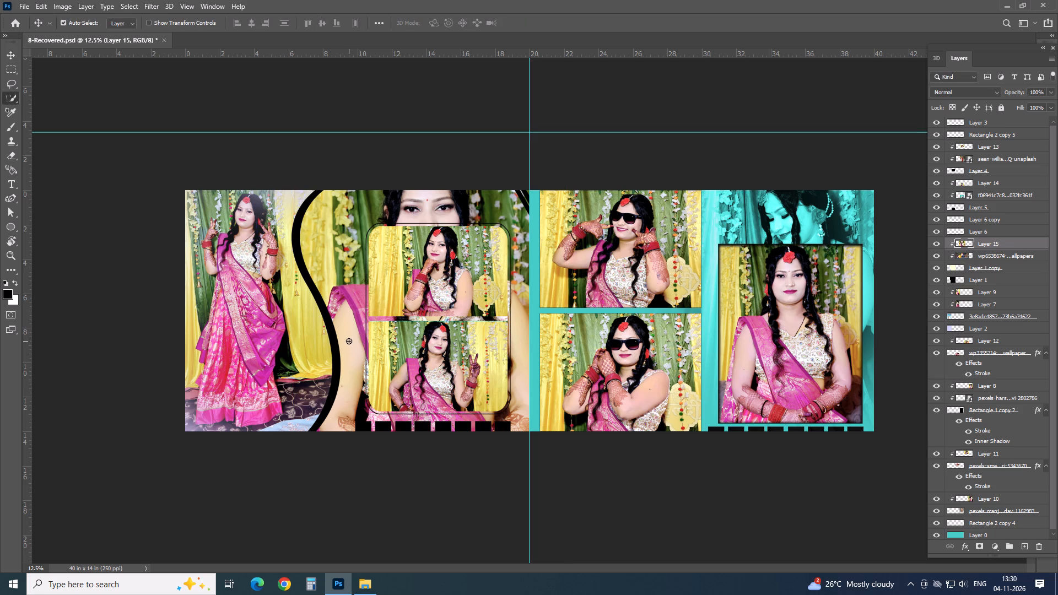
drag(349, 341, 359, 370)
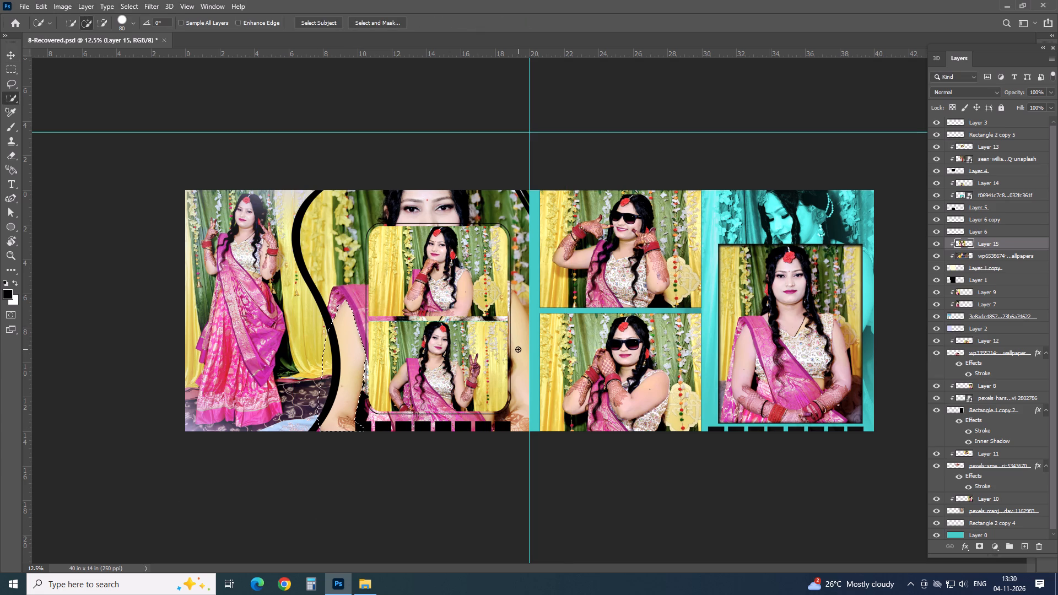
click(518, 349)
drag(515, 320, 527, 383)
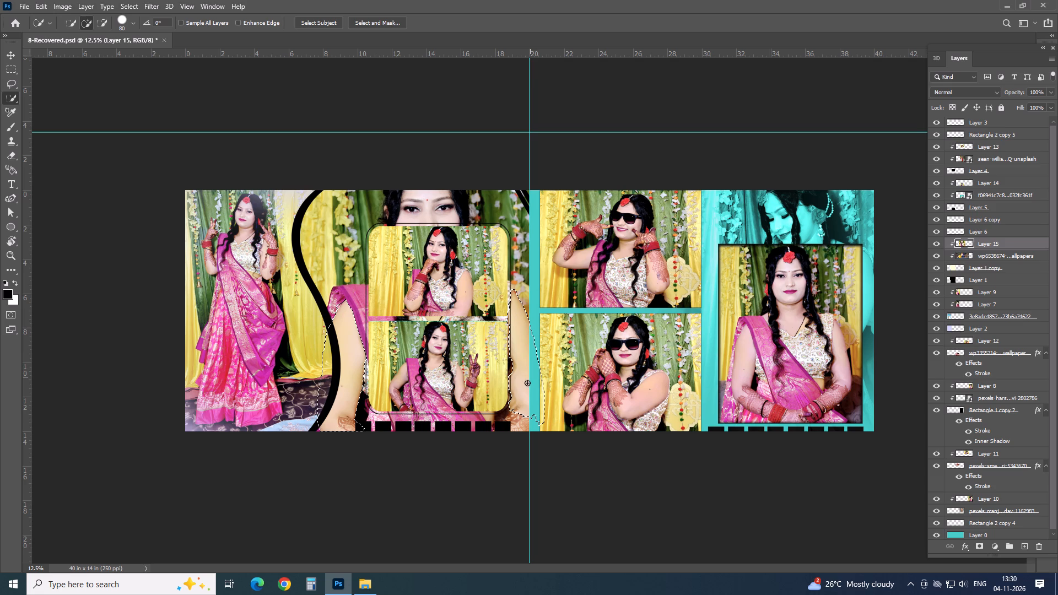
drag(527, 383, 523, 388)
drag(515, 416, 516, 423)
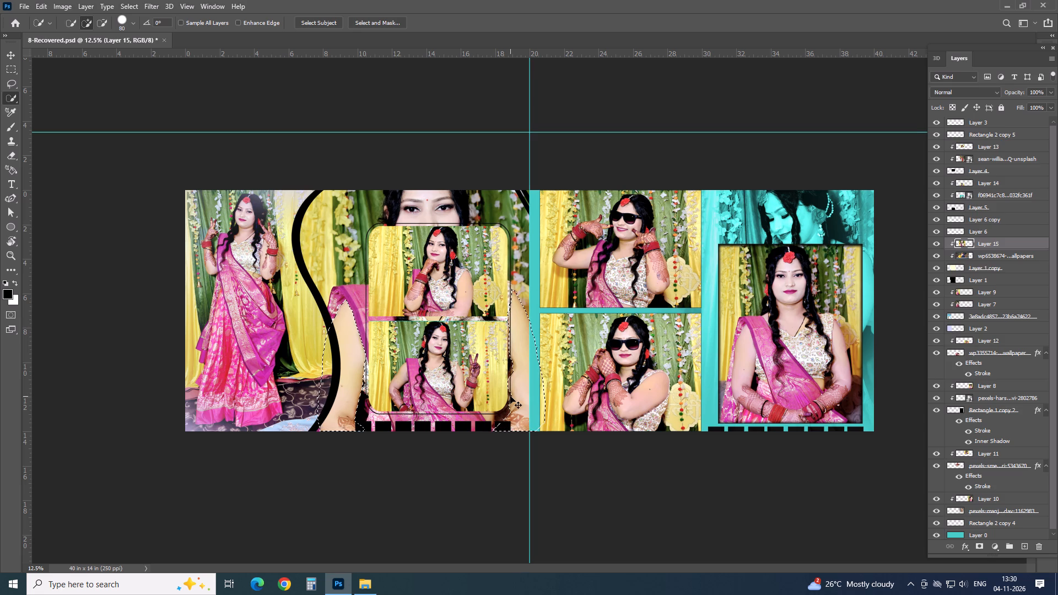
Add a Color Balance adjustment to the selected skin with midtones Cyan-Red -45, Magenta-Green -28 and Yellow-Blue +45.
click(993, 544)
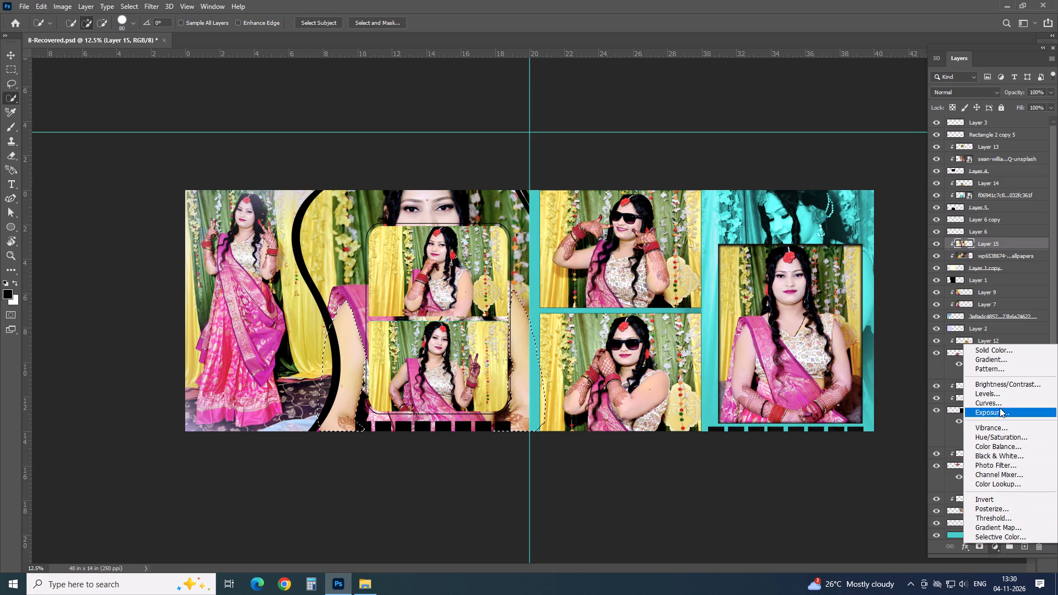
click(995, 442)
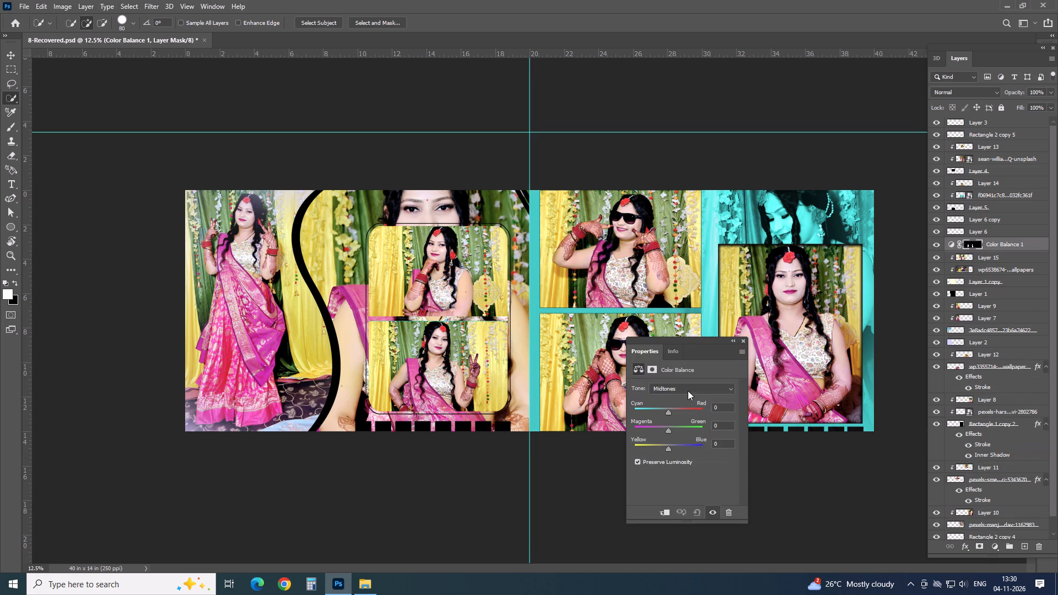
click(653, 409)
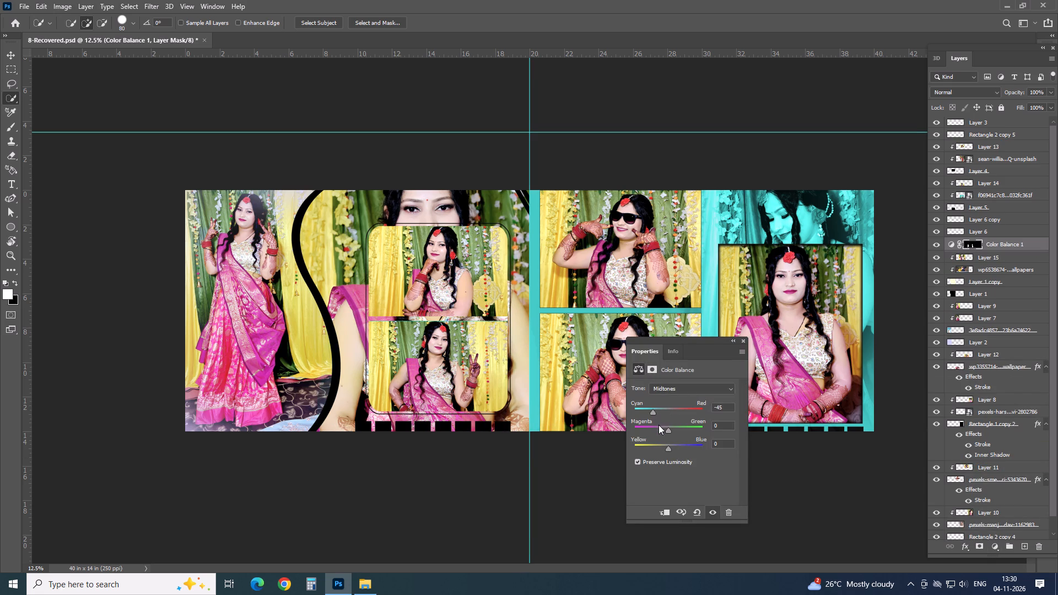
click(658, 425)
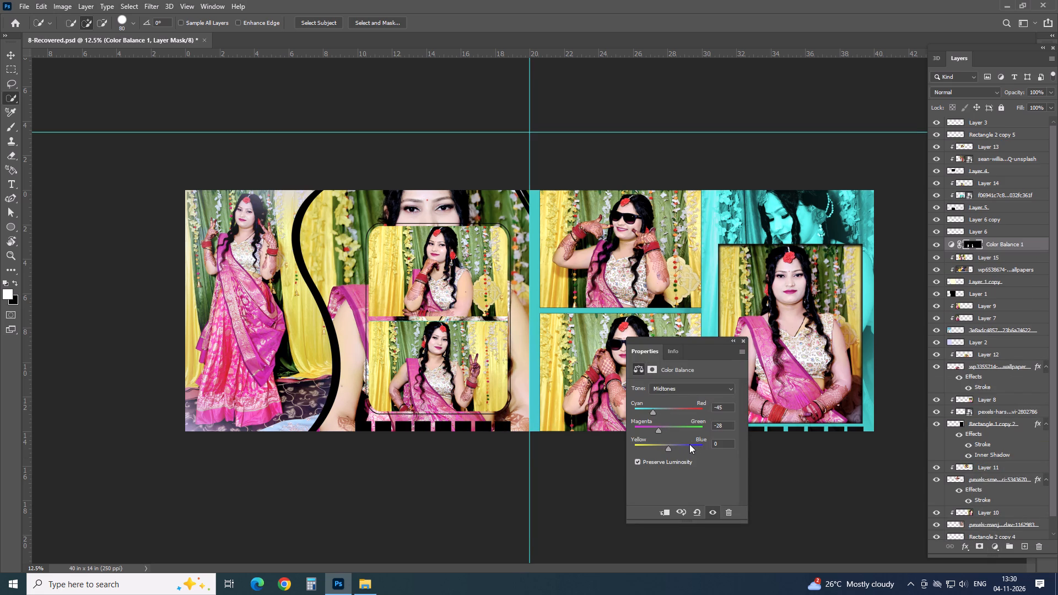
click(684, 444)
Feather the Color Balance layer's mask by 38.2 px.
click(654, 368)
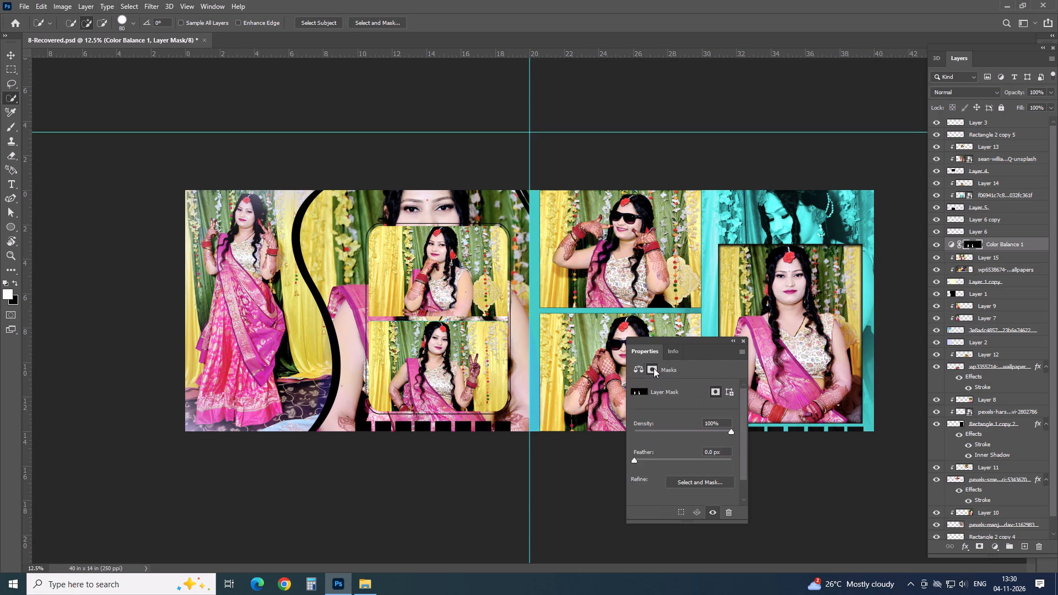
click(683, 460)
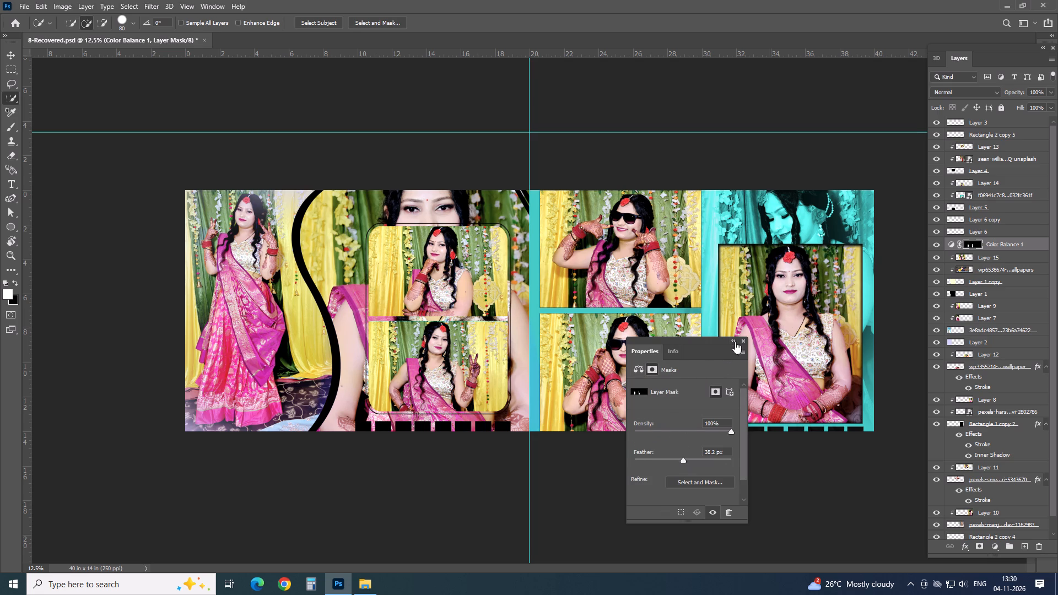
click(744, 340)
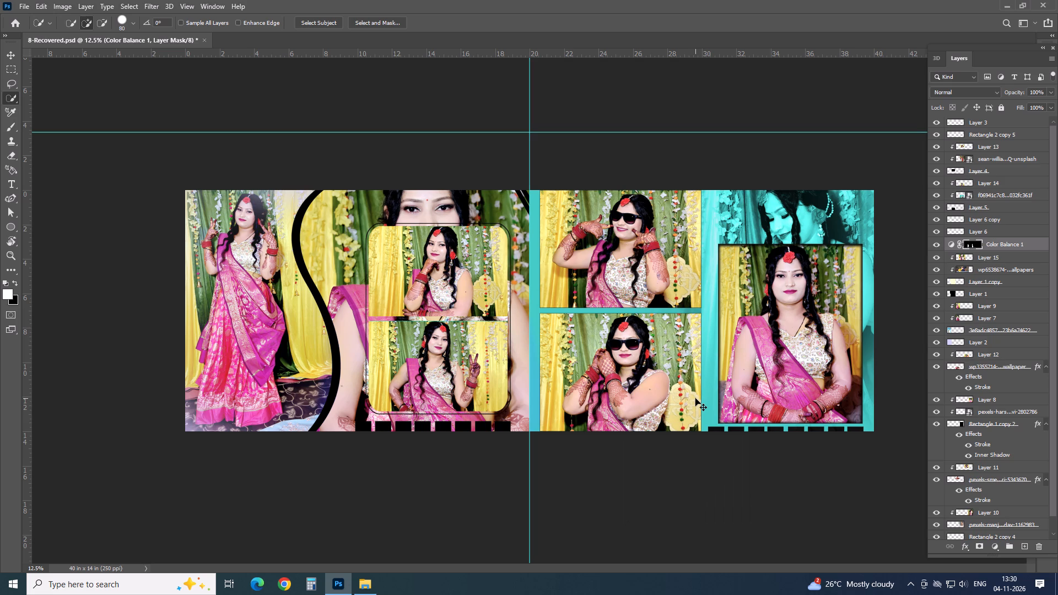
key(ctrl+e)
Lower the Color Balance layer's opacity to 59%.
click(1050, 91)
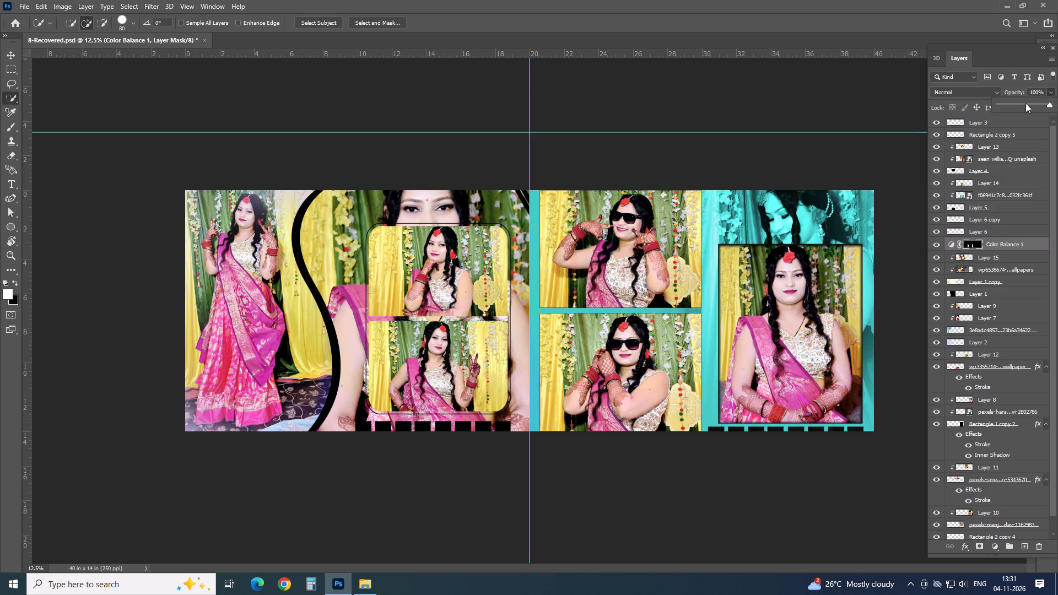
click(1023, 103)
drag(1023, 103, 1002, 102)
drag(1002, 102, 1028, 102)
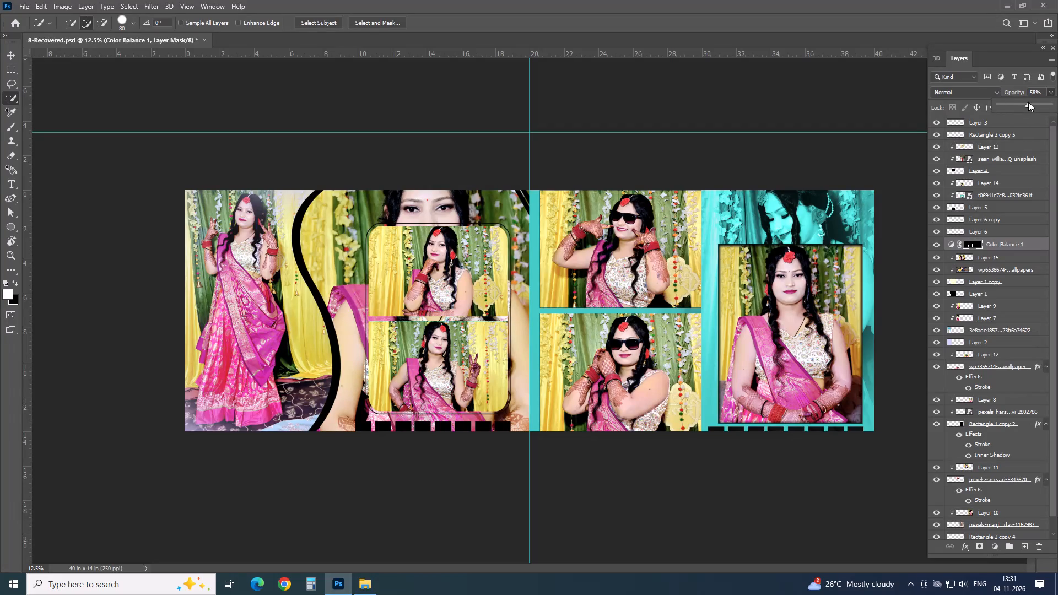
drag(1028, 102, 1029, 102)
click(1051, 91)
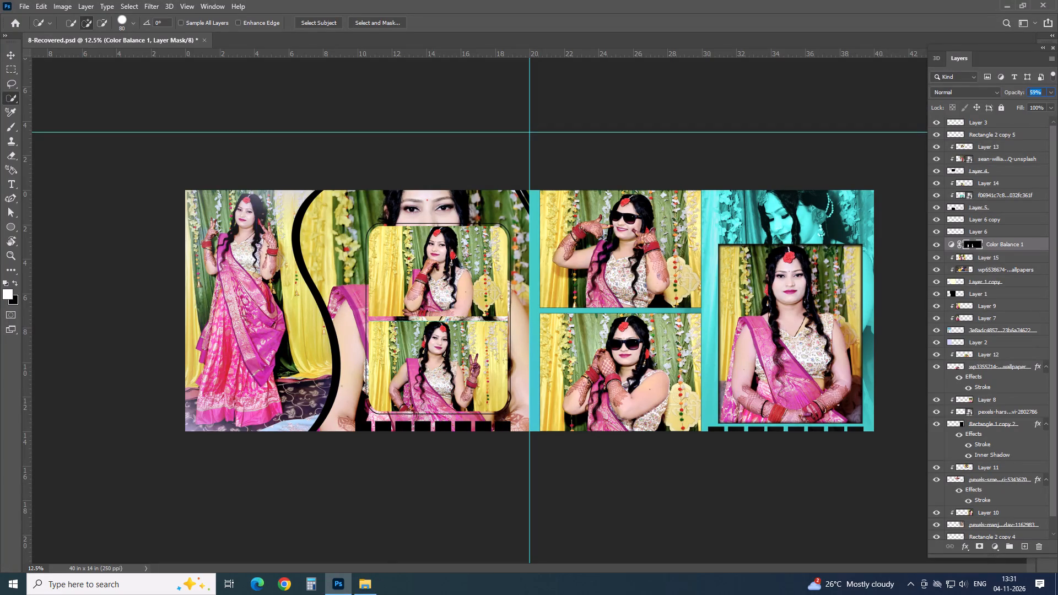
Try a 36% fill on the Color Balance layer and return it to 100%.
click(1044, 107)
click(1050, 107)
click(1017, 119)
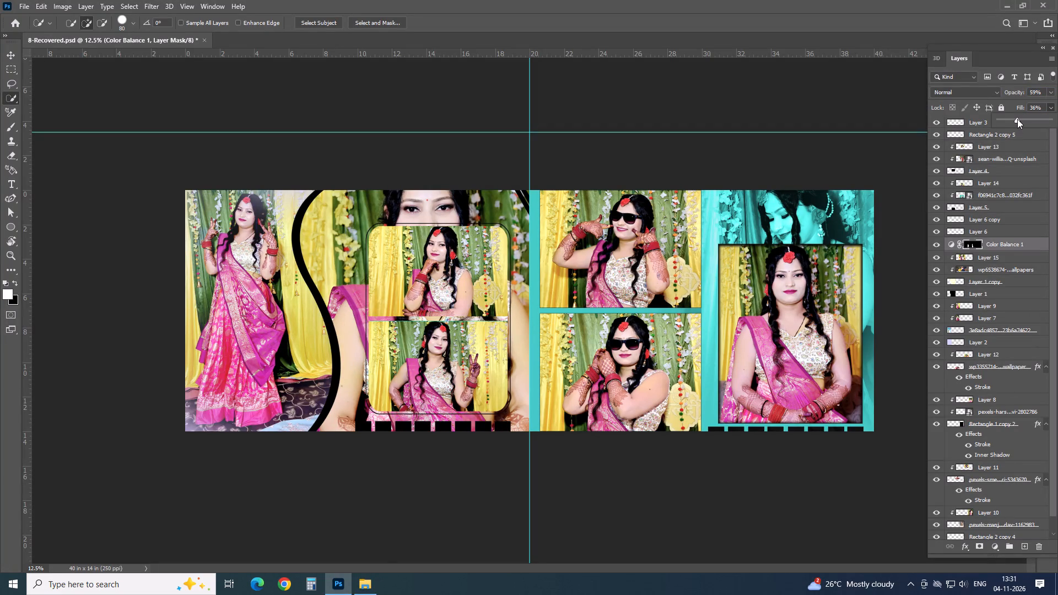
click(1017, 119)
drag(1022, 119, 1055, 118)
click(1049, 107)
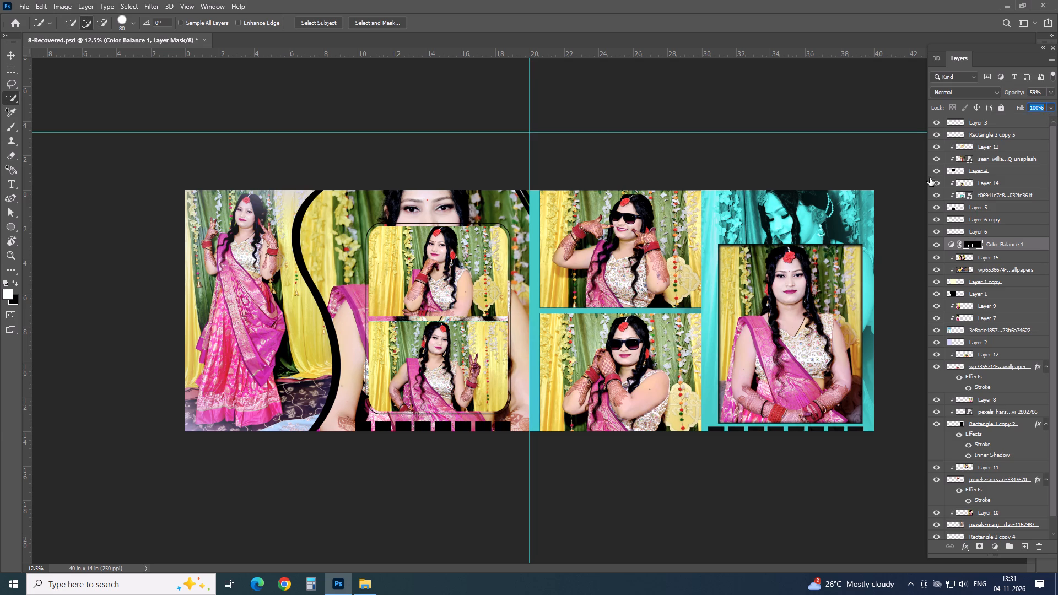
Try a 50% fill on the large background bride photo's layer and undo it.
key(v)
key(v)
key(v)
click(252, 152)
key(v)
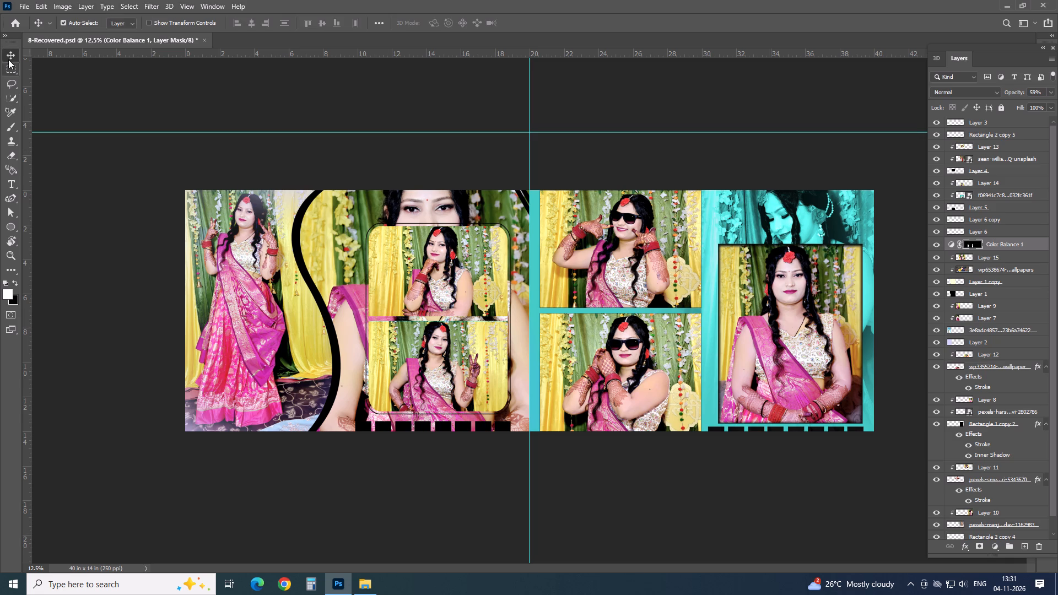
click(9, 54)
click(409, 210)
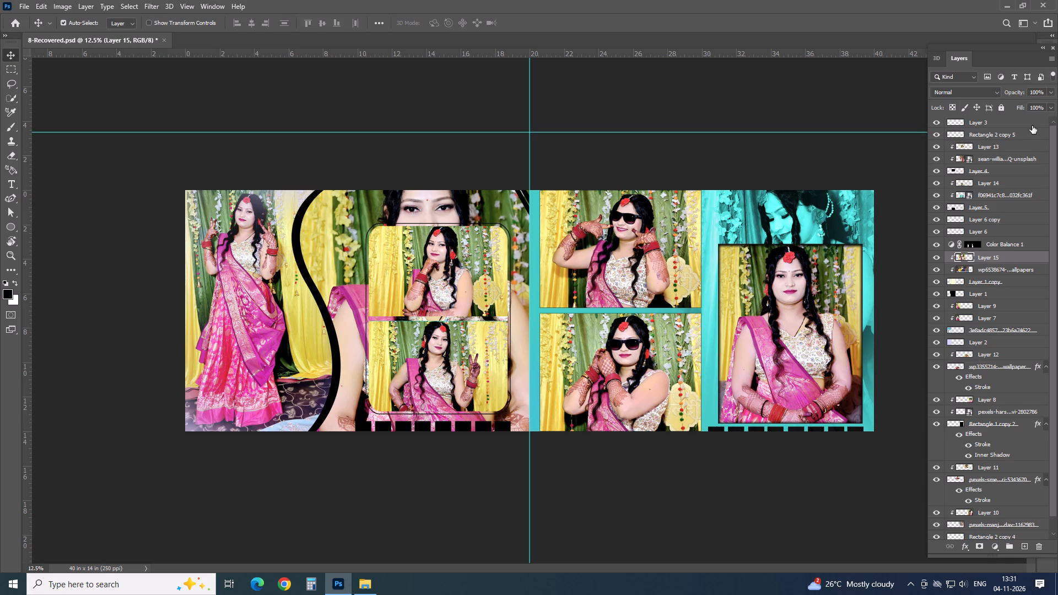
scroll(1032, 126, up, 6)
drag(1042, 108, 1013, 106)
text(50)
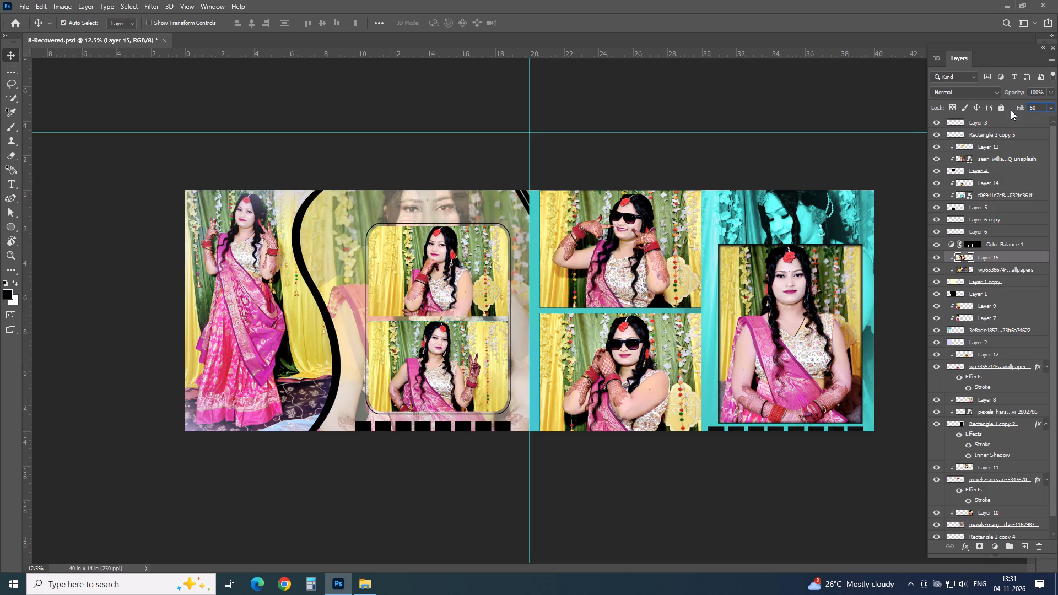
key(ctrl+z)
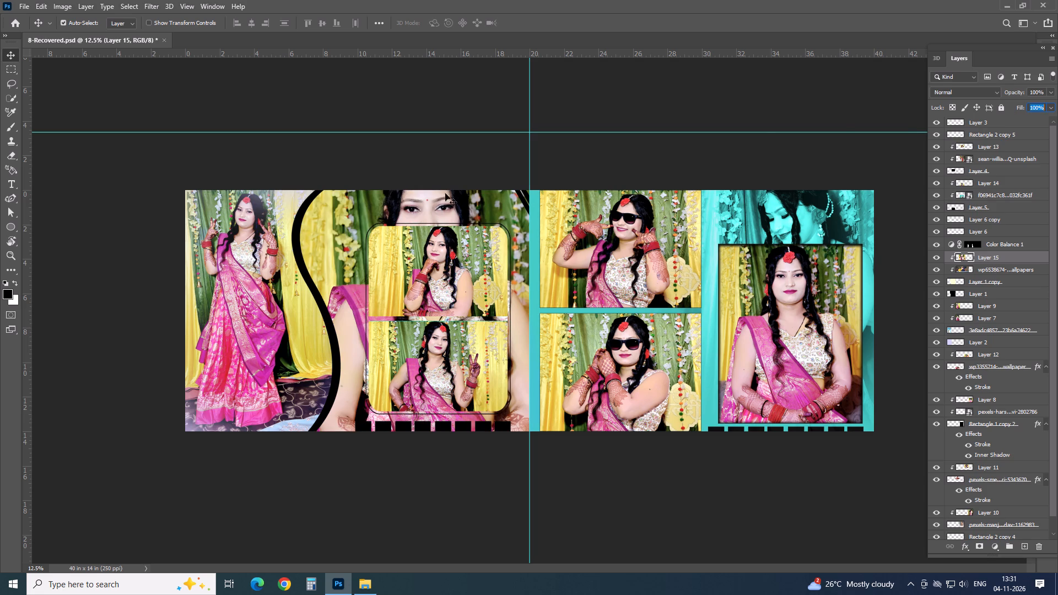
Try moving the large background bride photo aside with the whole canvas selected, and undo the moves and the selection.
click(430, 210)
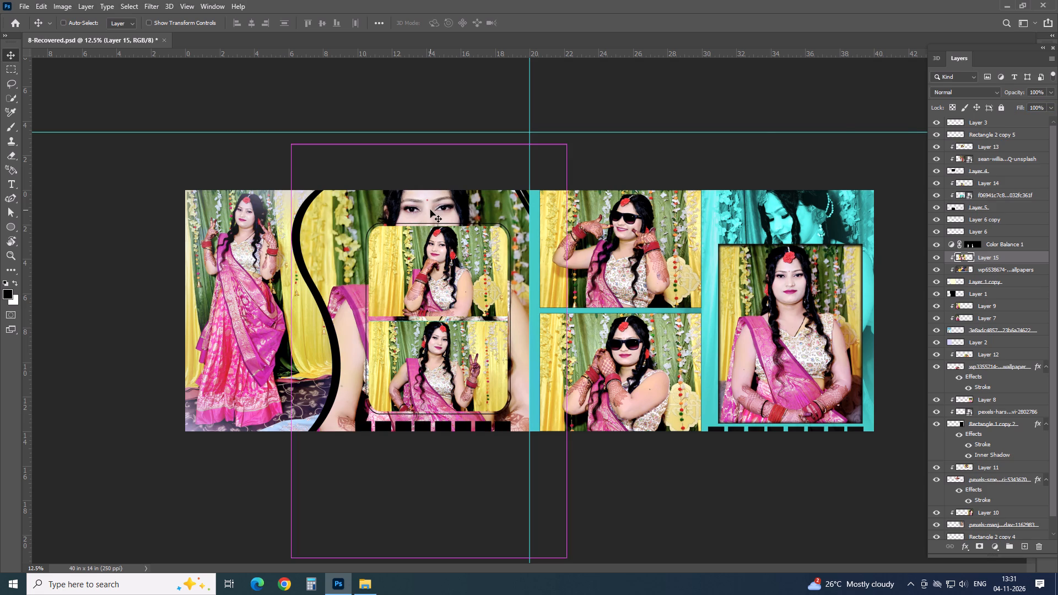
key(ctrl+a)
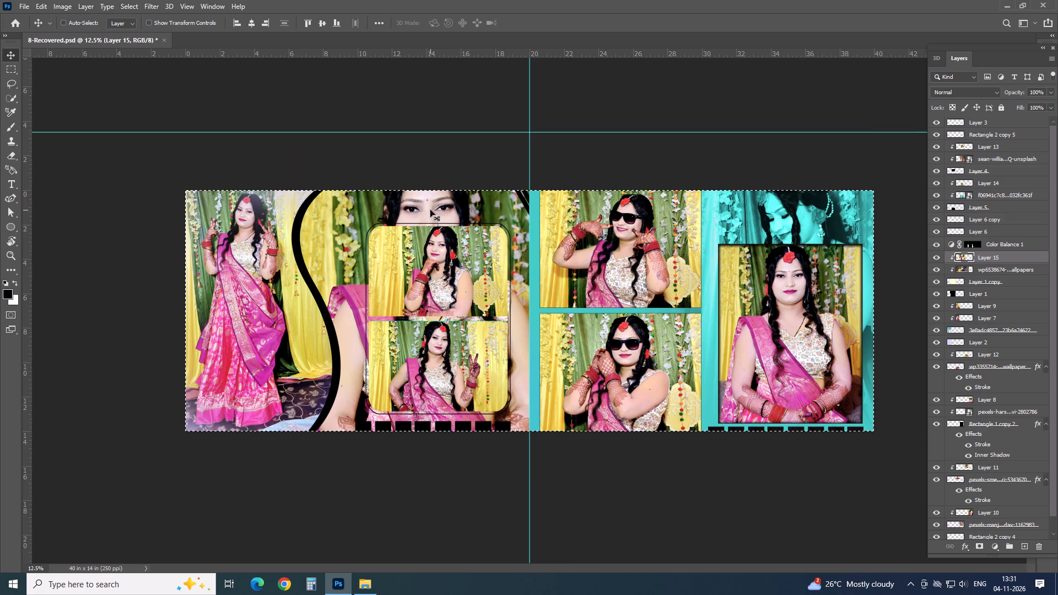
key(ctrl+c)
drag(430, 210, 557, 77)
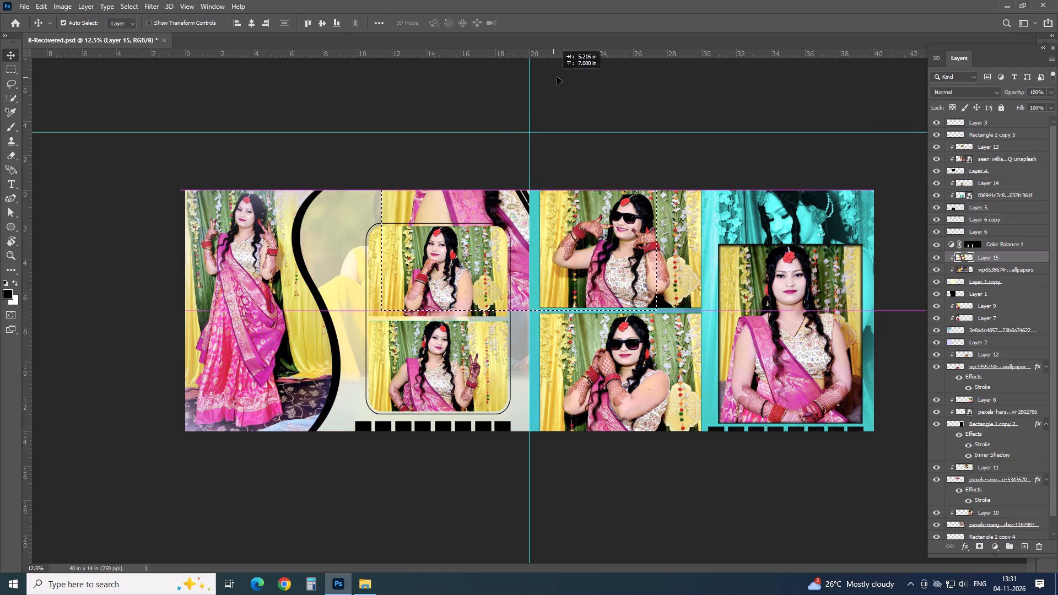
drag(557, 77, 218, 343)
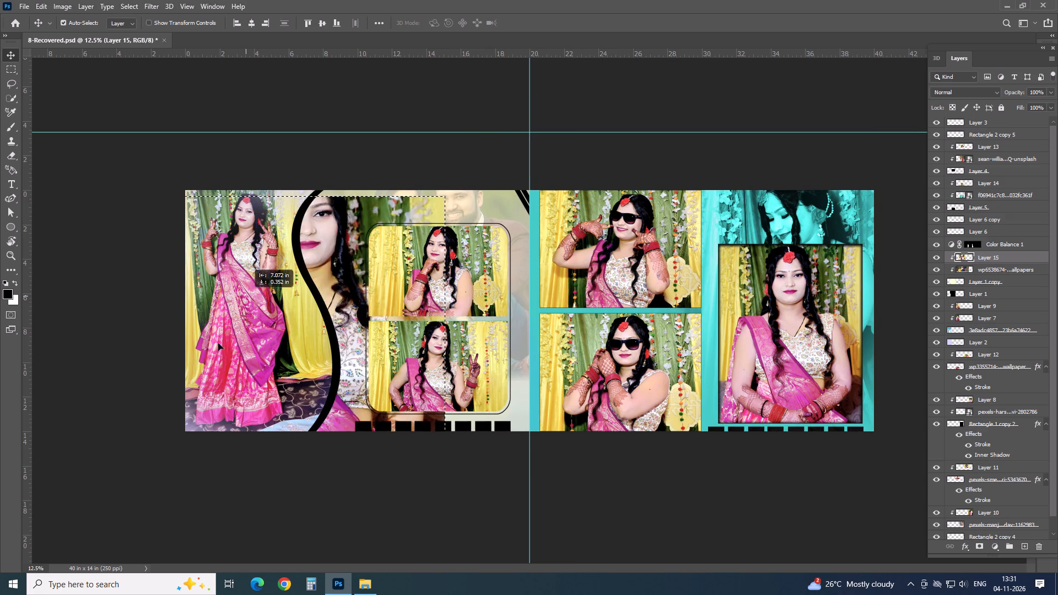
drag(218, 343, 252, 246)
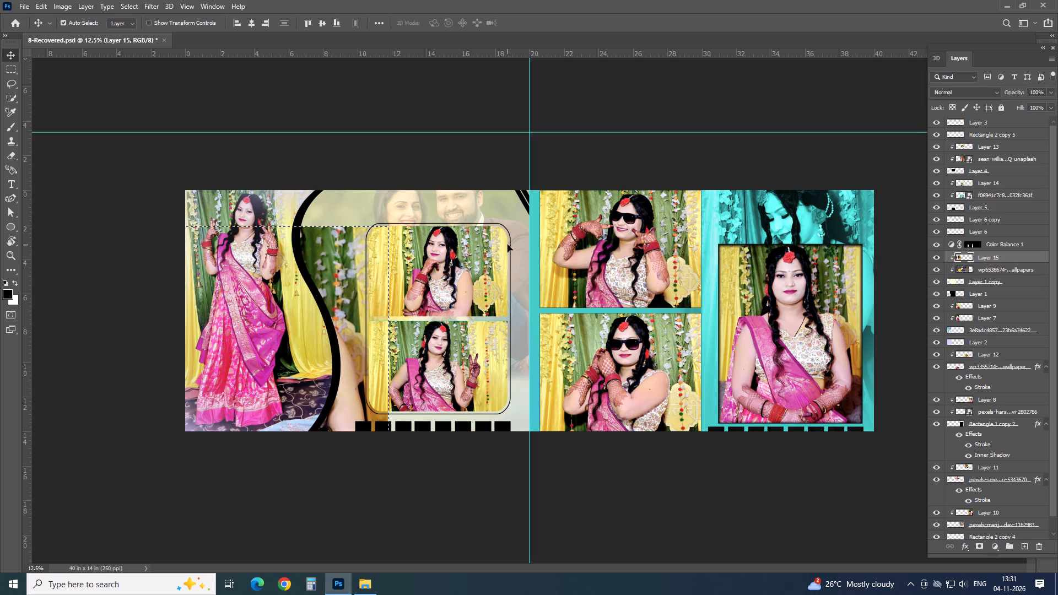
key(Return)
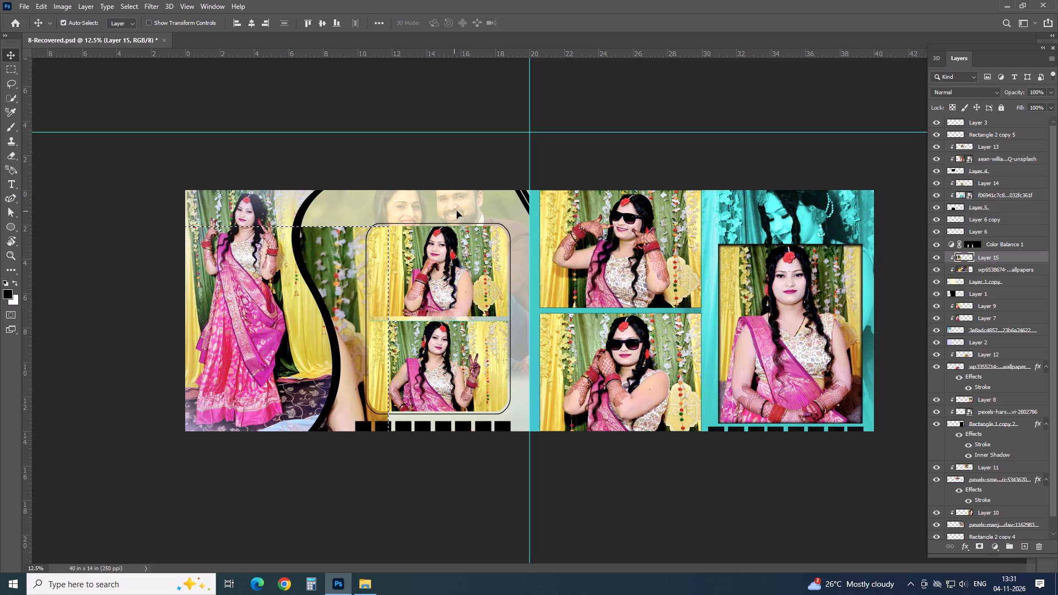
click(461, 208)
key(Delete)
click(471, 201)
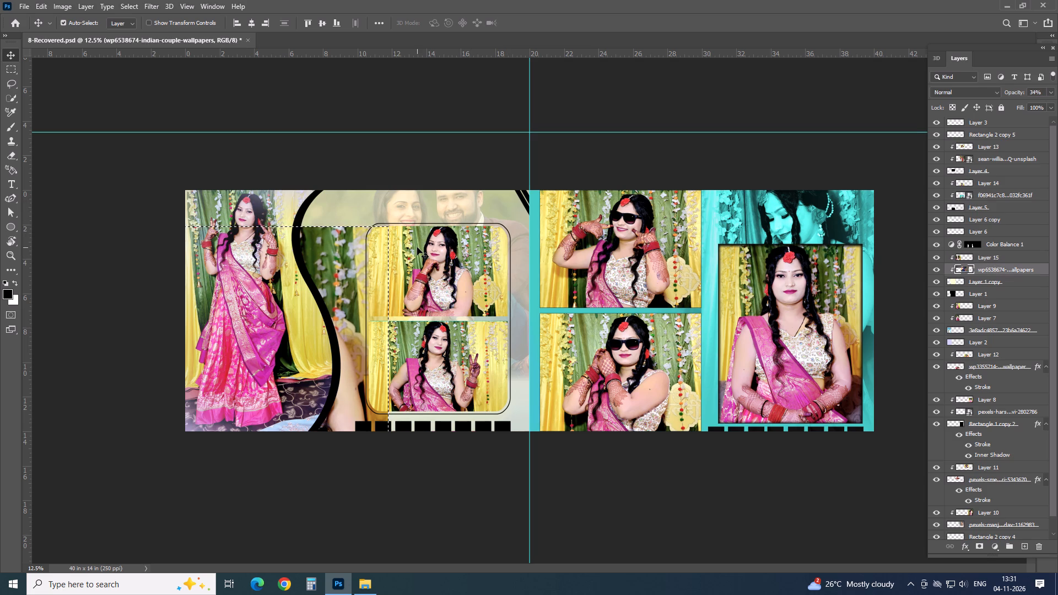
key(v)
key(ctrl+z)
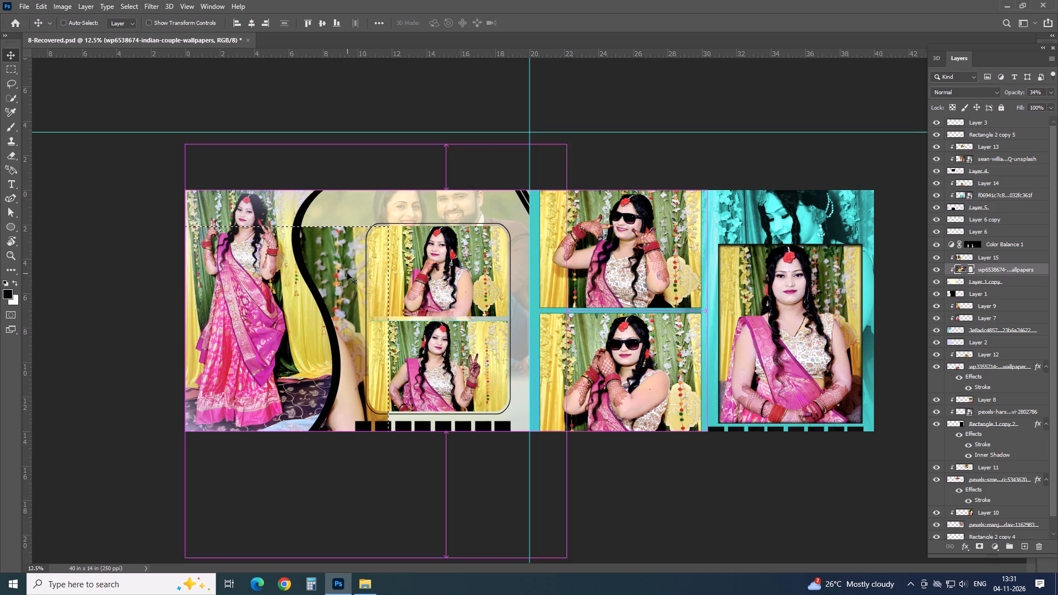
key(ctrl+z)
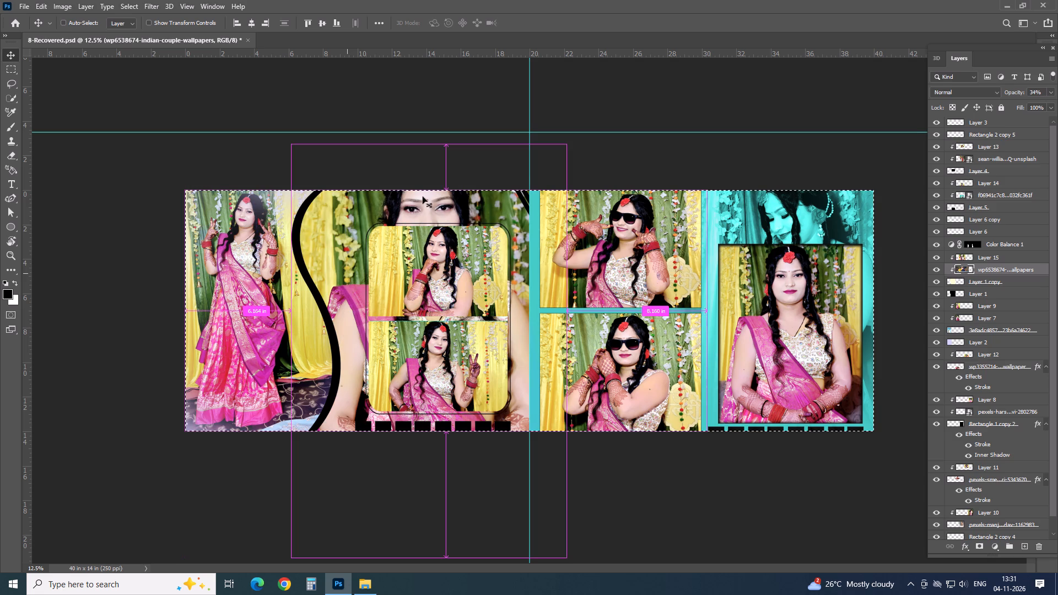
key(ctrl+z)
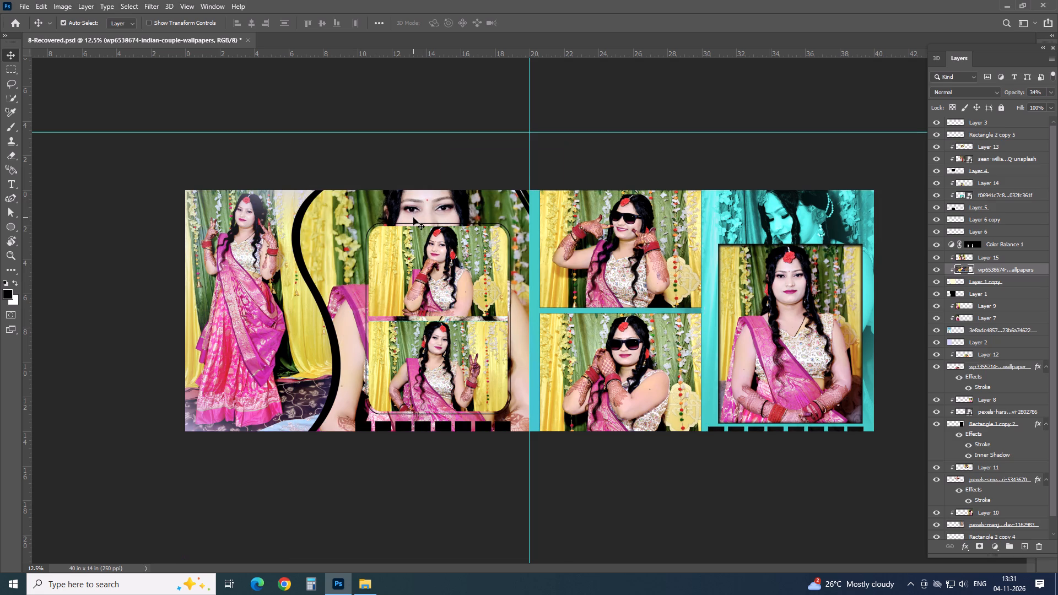
Move the large background bride photo aside and delete the faded couple wallpaper layer beneath it.
drag(429, 203, 305, 288)
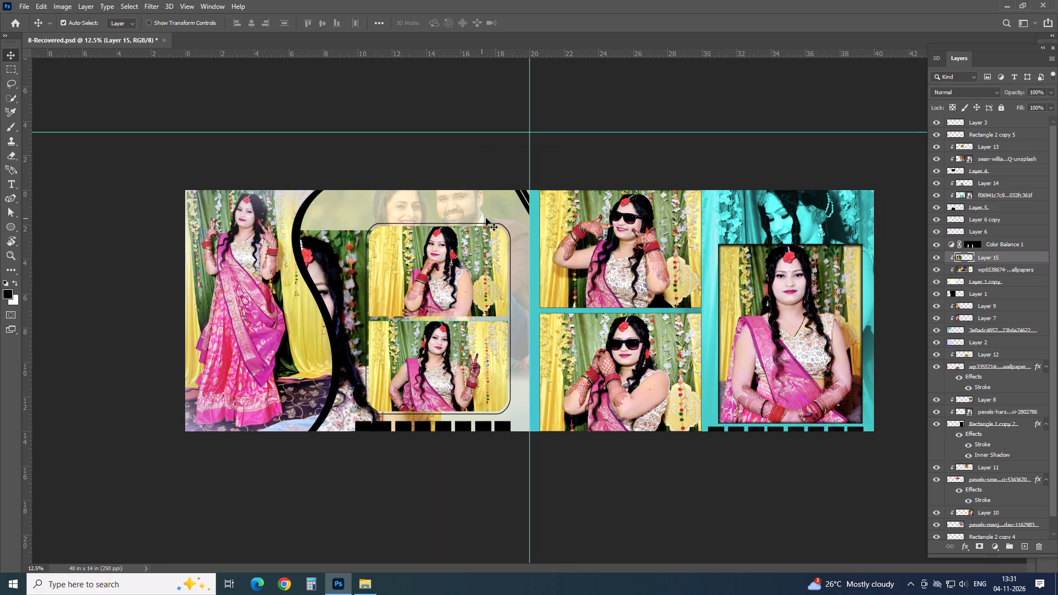
click(500, 212)
key(Delete)
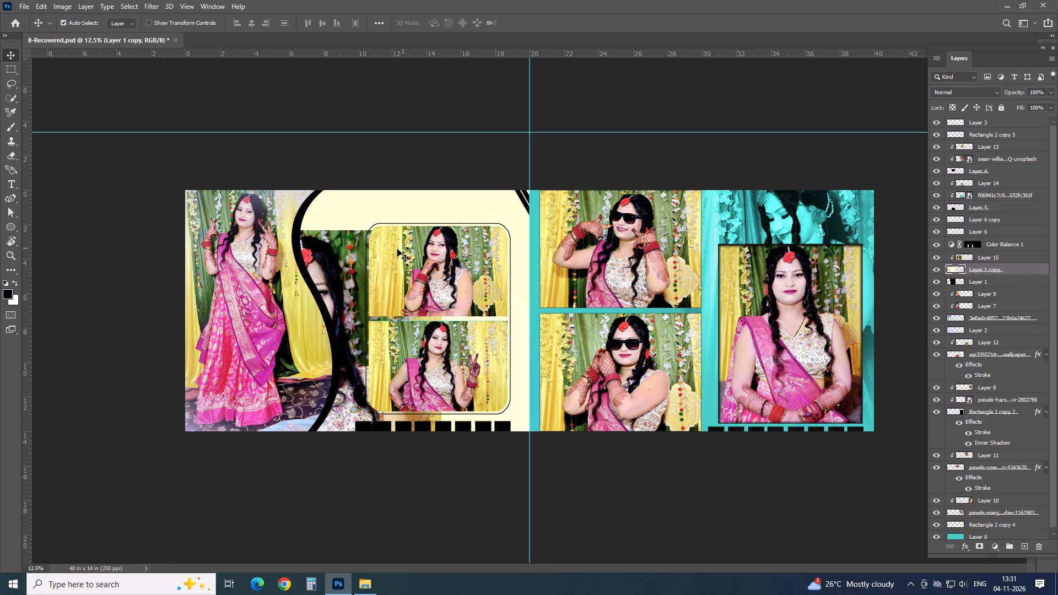
Move the large background bride photo back over the cream area so her eyes show above the rounded frame.
drag(333, 262, 463, 213)
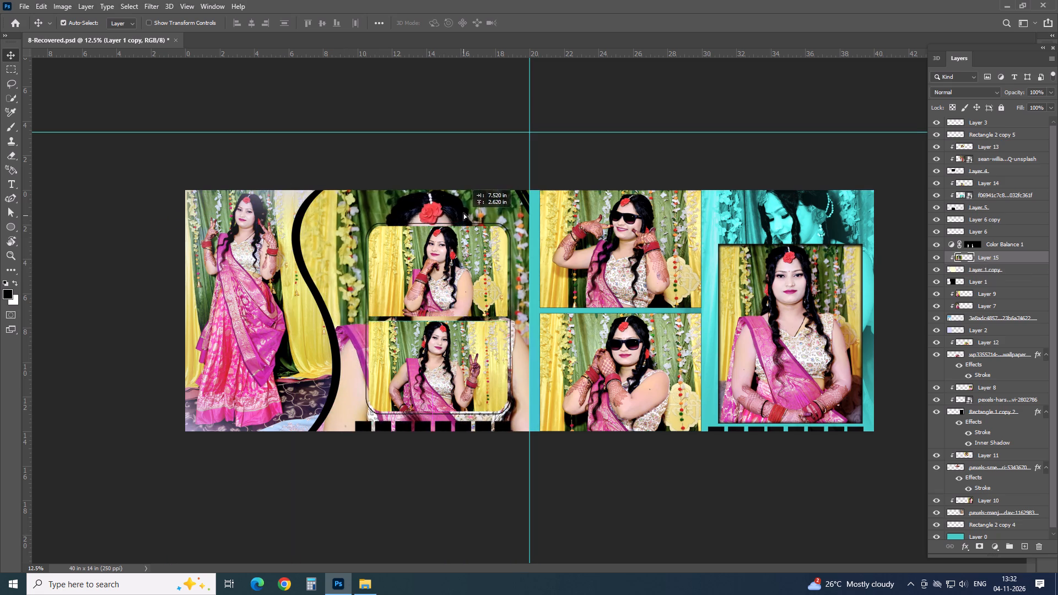
drag(463, 213, 463, 174)
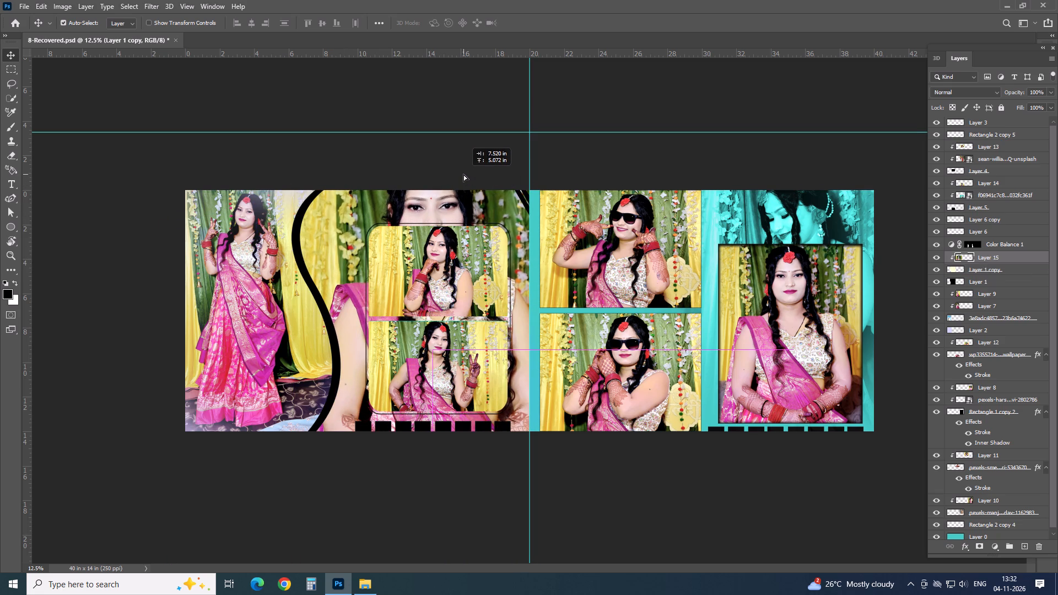
drag(463, 174, 468, 176)
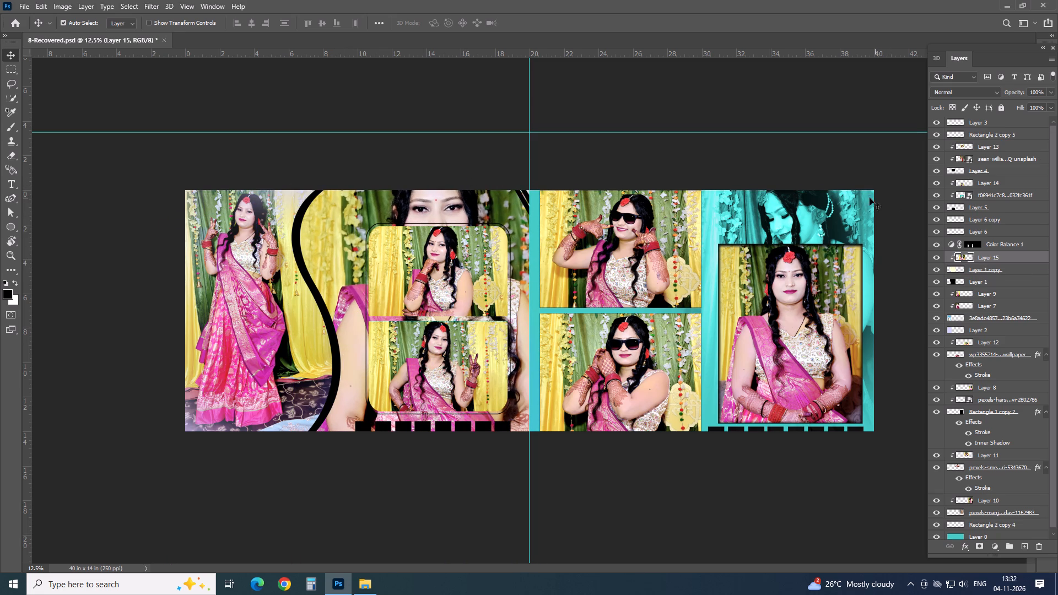
Set the large background bride photo layer's fill to 49%.
drag(1043, 109, 1016, 106)
drag(1016, 106, 1013, 105)
text(50)
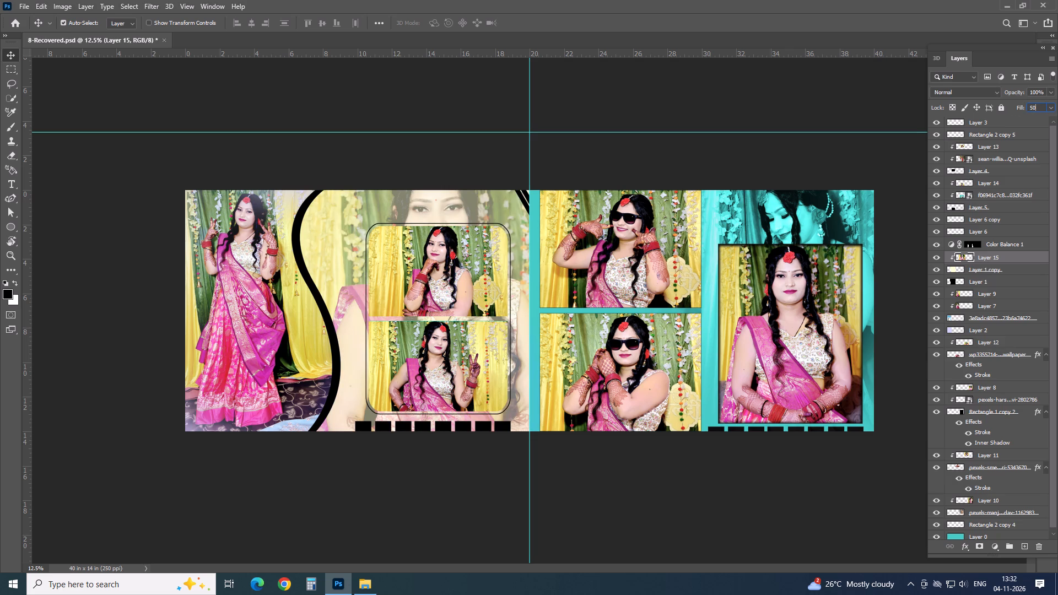
scroll(1037, 107, down, 18)
scroll(1037, 107, up, 6)
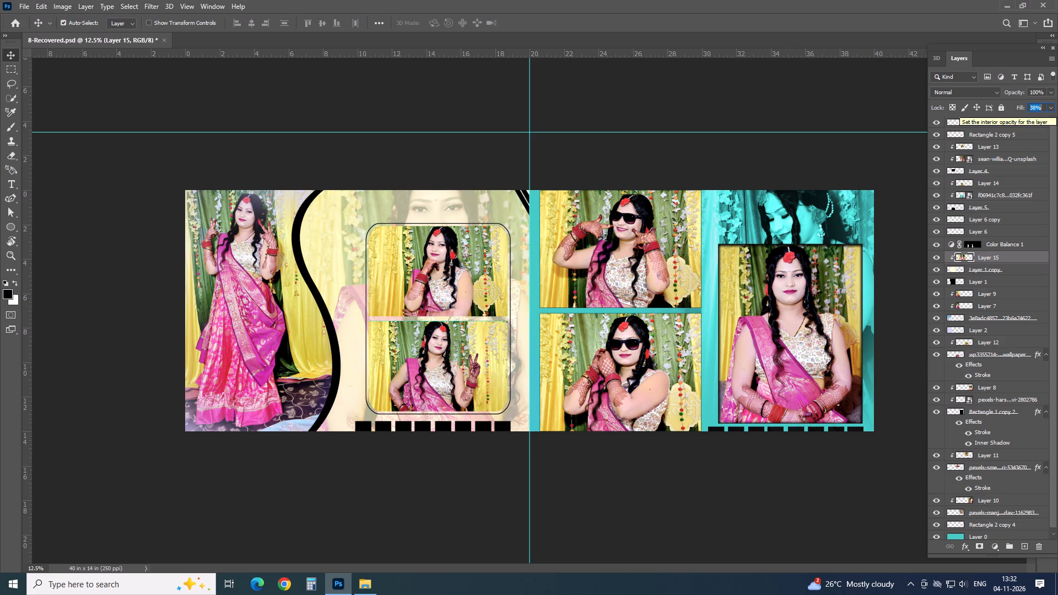
scroll(1037, 107, up, 4)
scroll(1037, 107, down, 1)
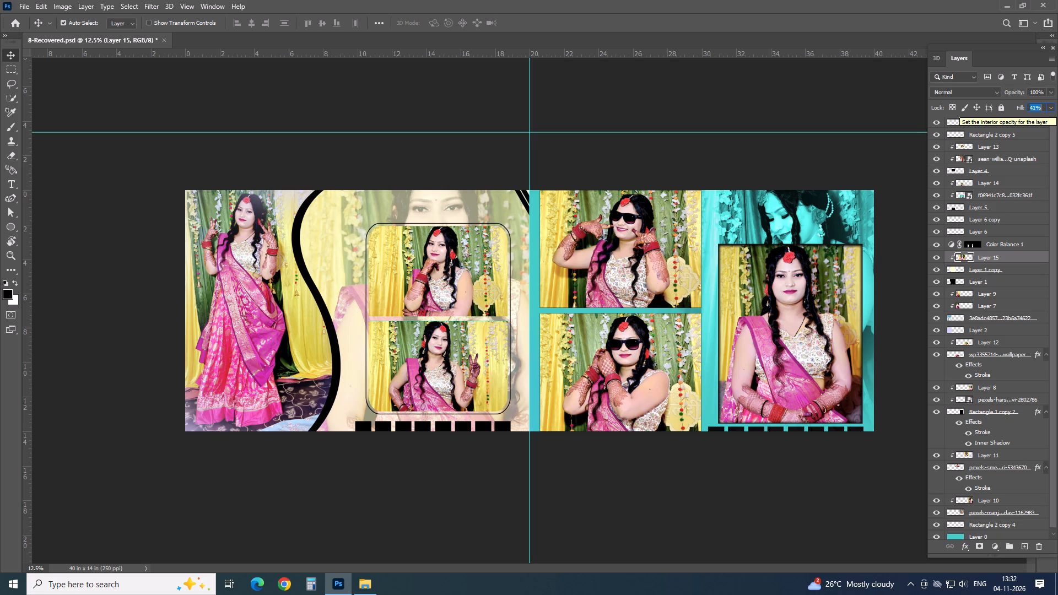
scroll(1037, 107, up, 8)
scroll(1037, 107, down, 1)
scroll(1037, 107, up, 1)
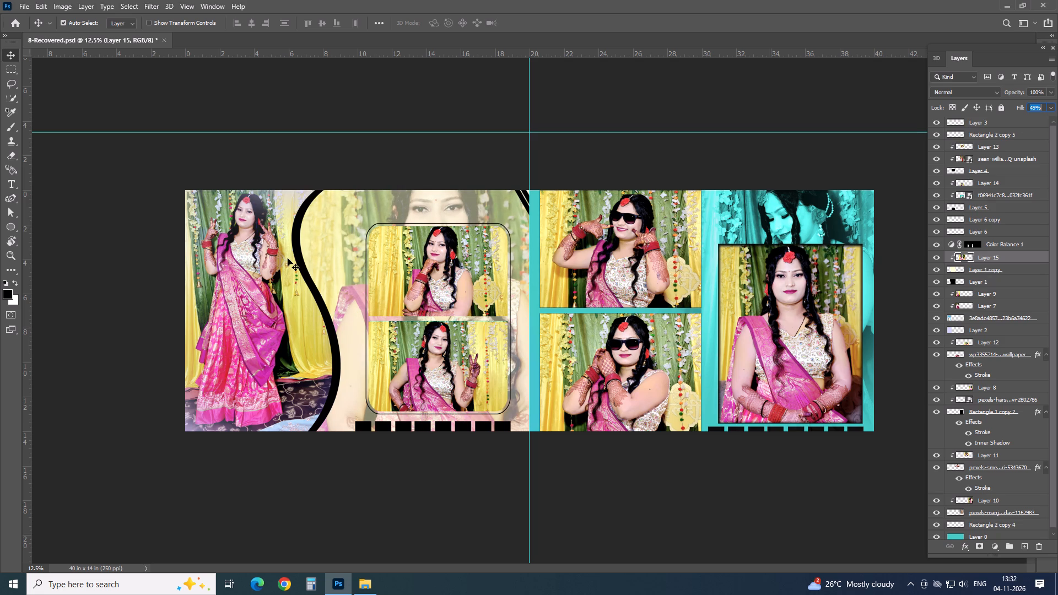
key(Return)
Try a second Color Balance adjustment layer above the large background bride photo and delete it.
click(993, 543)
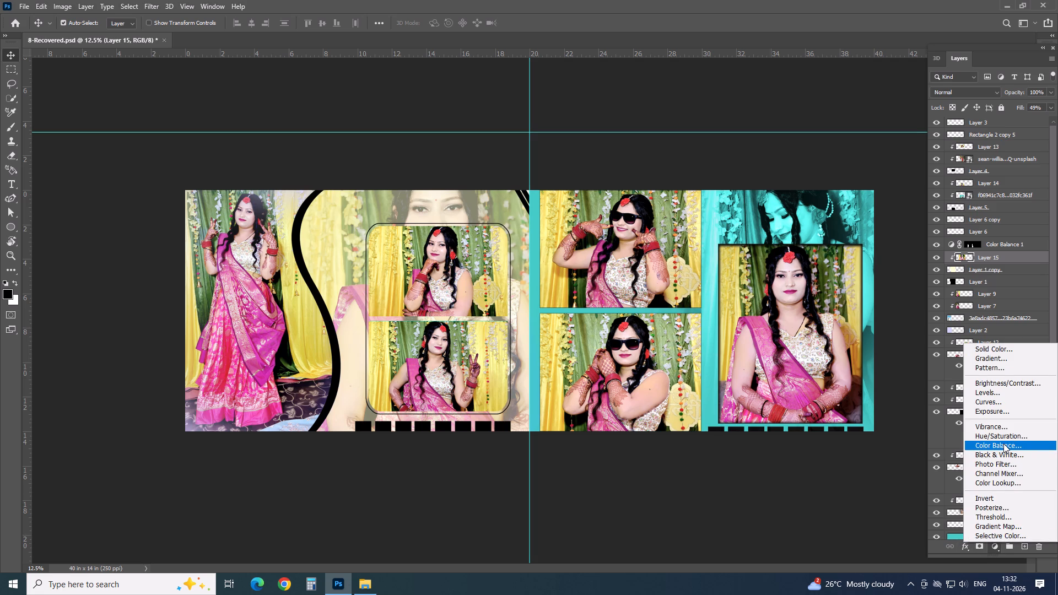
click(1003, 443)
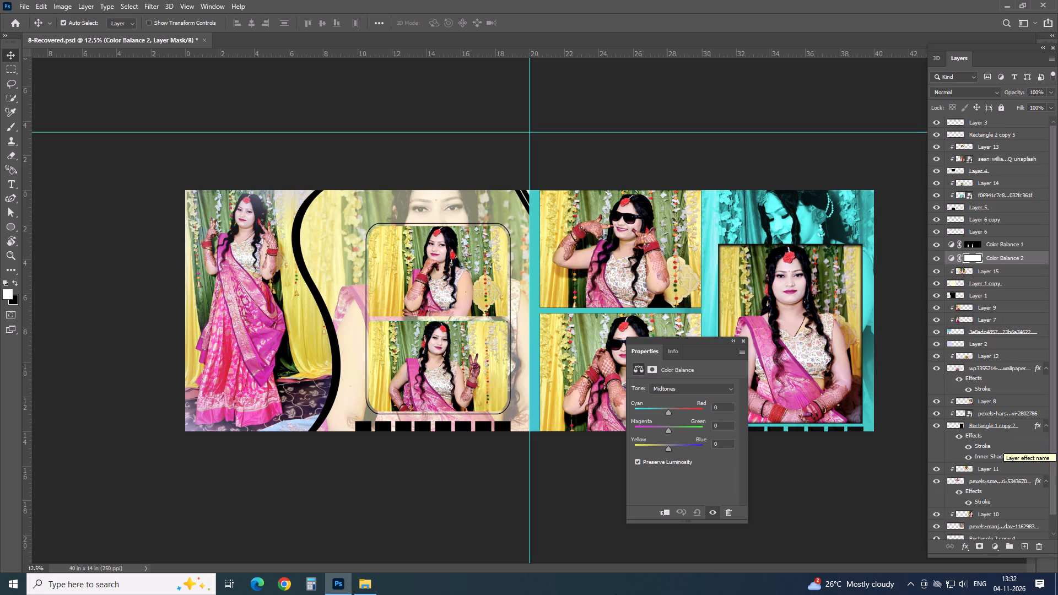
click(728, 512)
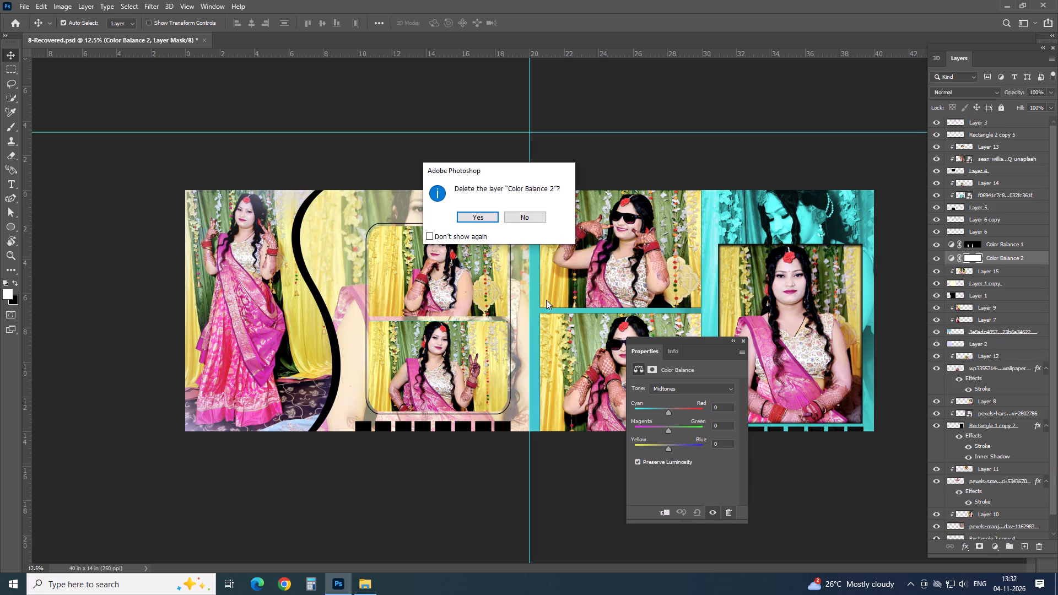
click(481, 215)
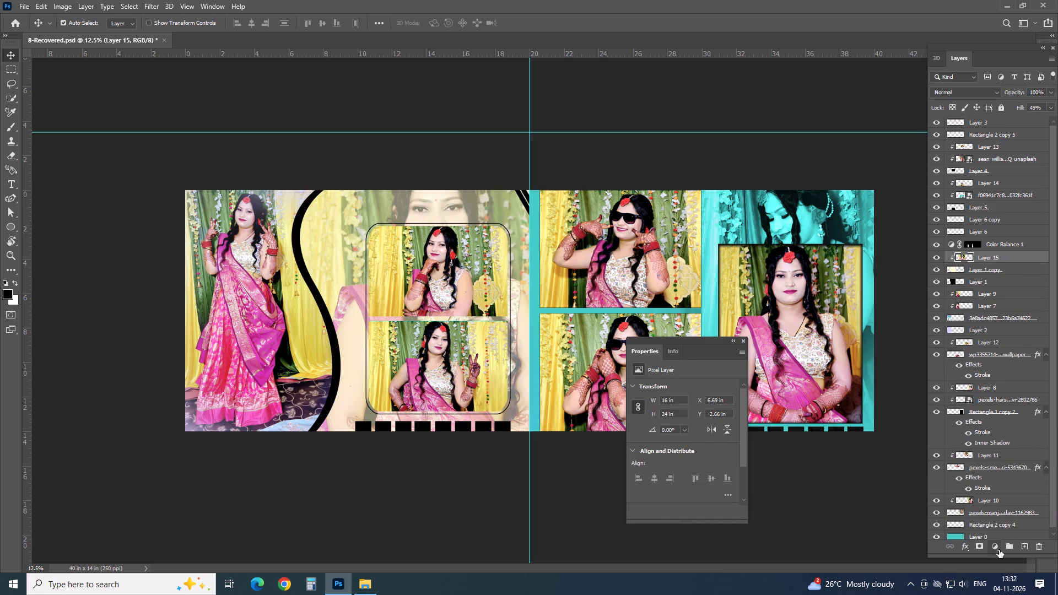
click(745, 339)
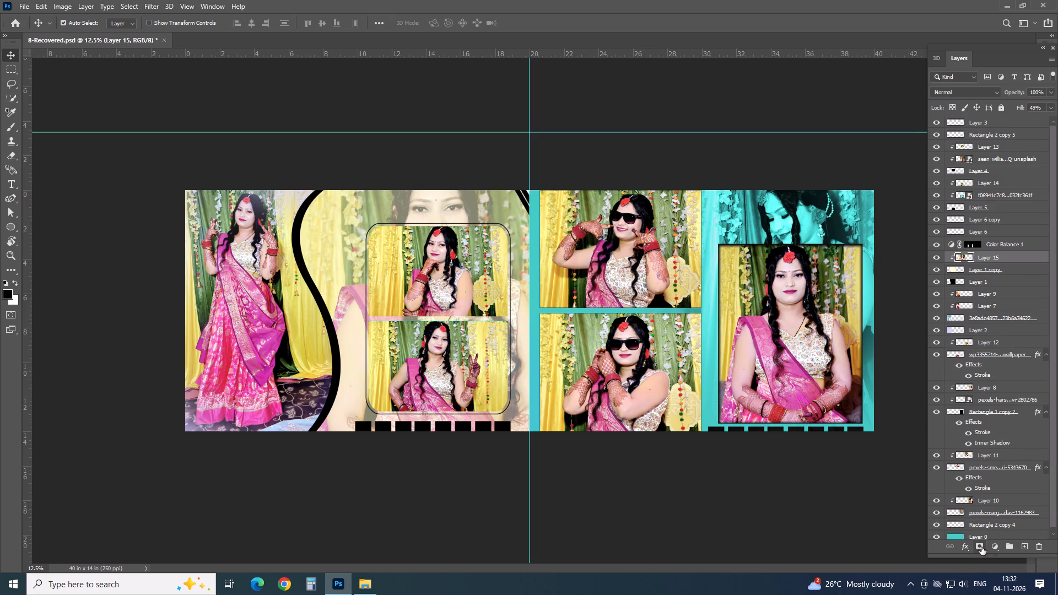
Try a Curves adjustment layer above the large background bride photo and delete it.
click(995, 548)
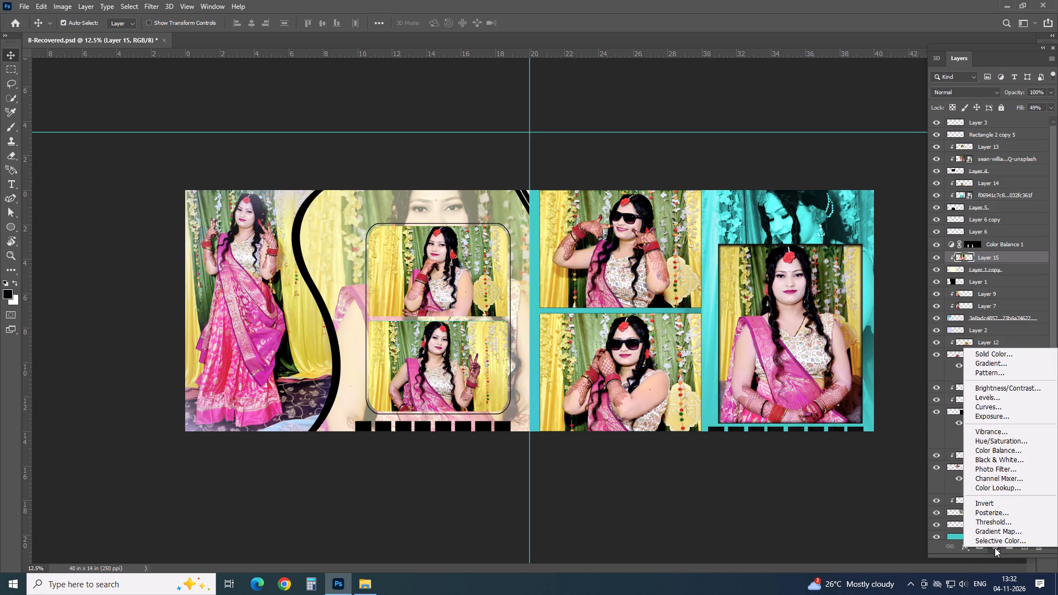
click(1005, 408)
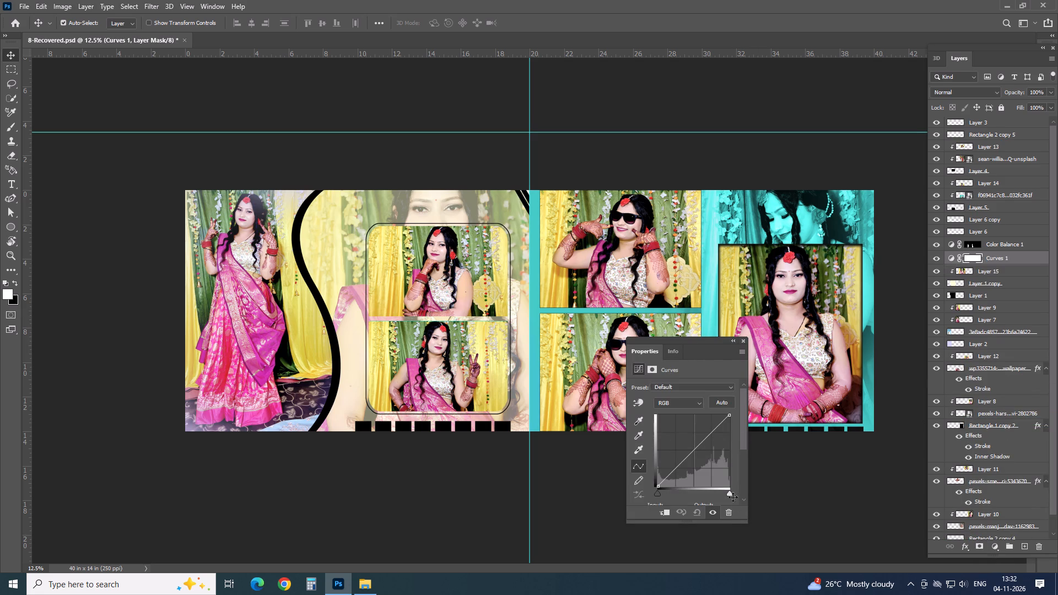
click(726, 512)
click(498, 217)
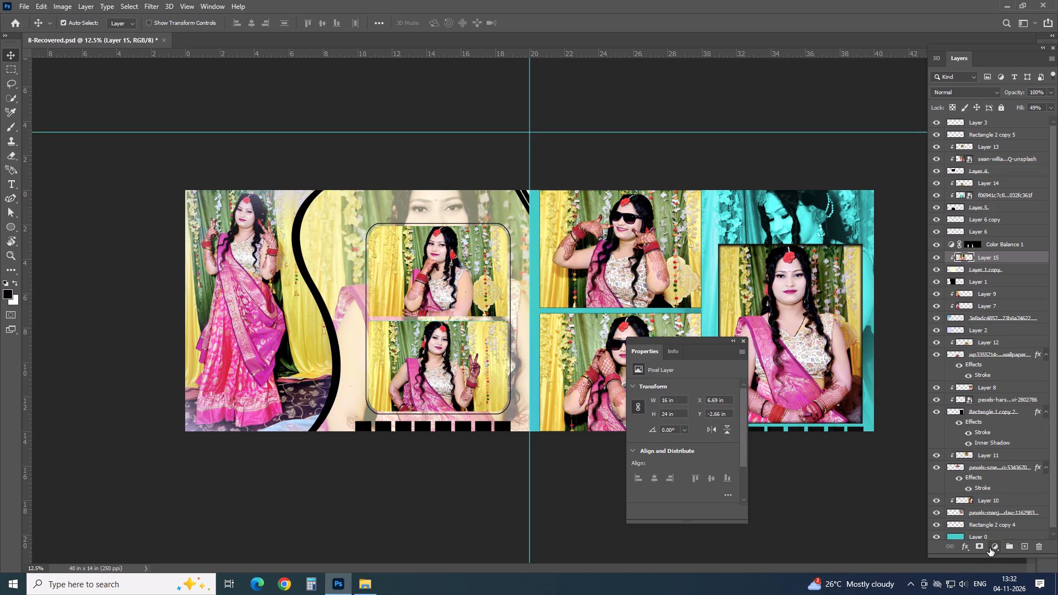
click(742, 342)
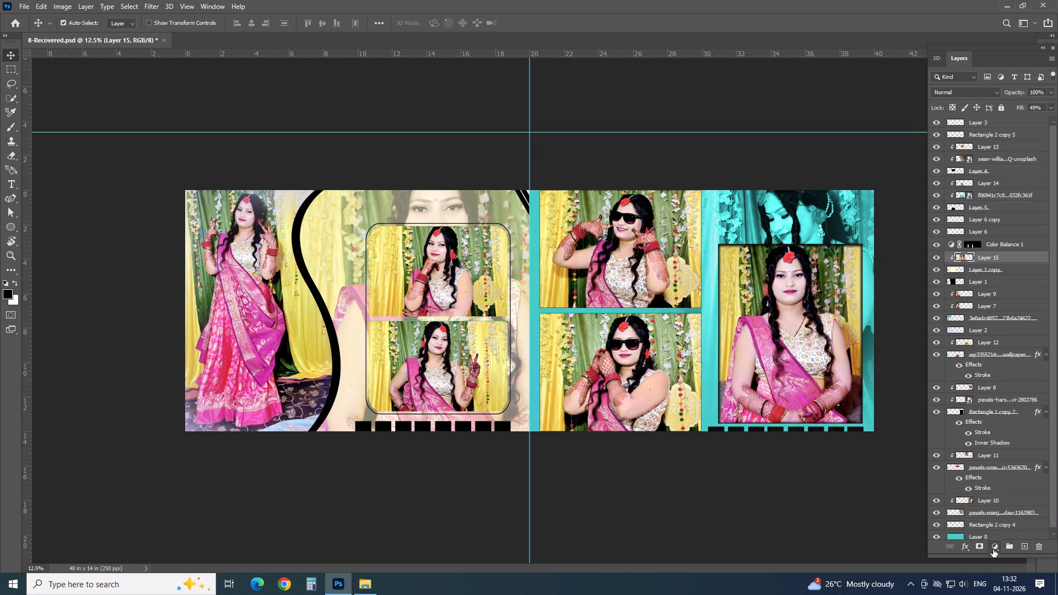
Add a Color Lookup adjustment layer directly above the large background bride photo's layer, leaving its default settings.
click(993, 549)
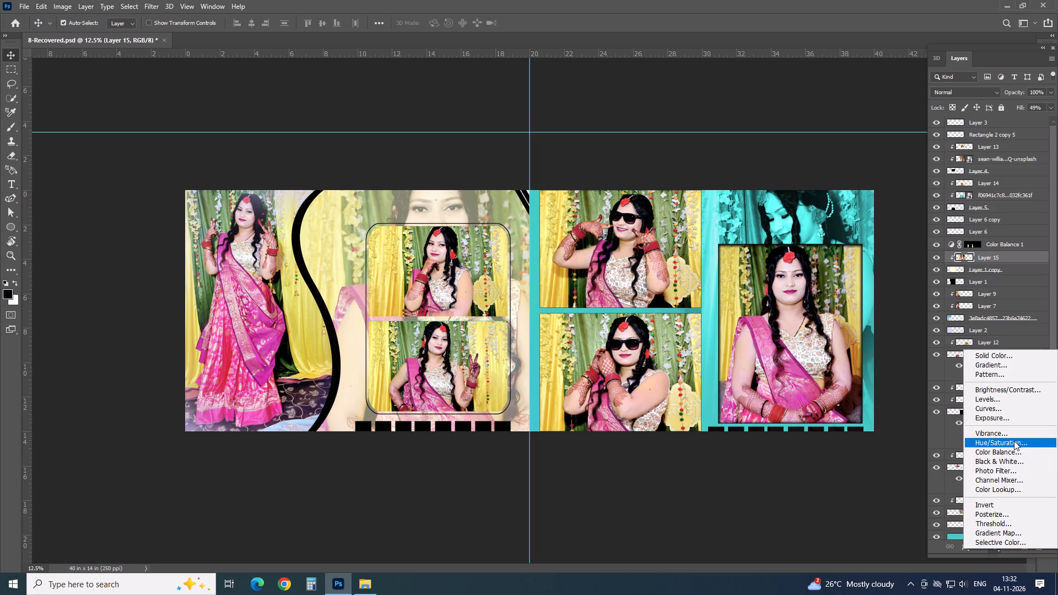
click(1001, 488)
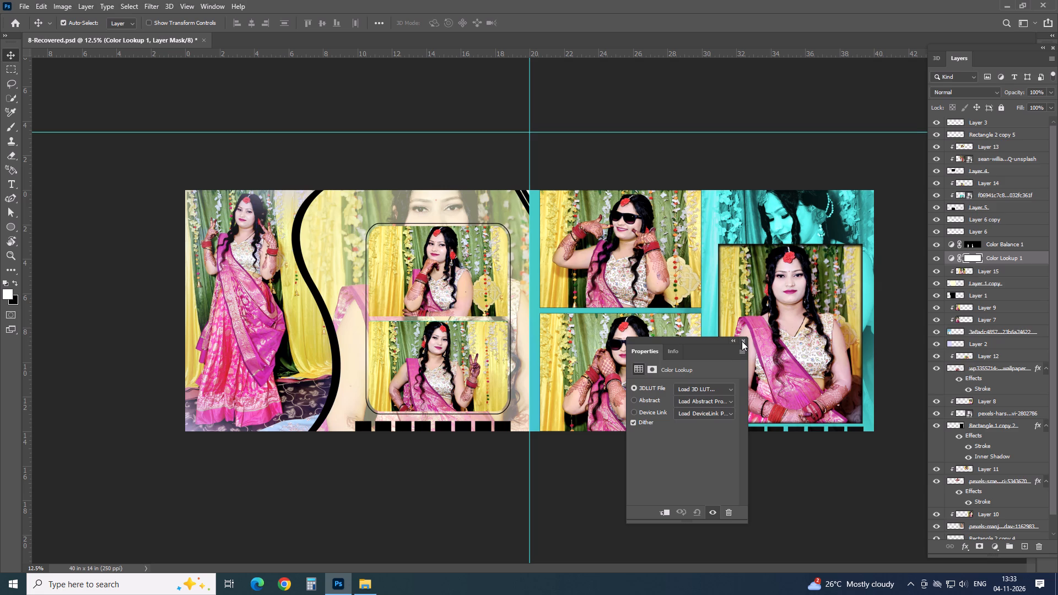
click(742, 341)
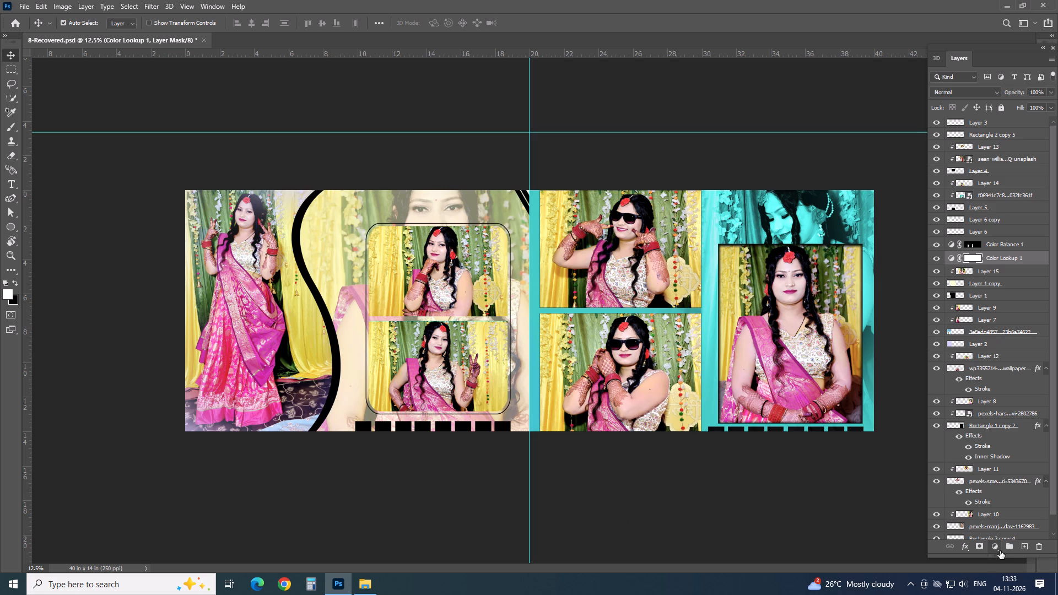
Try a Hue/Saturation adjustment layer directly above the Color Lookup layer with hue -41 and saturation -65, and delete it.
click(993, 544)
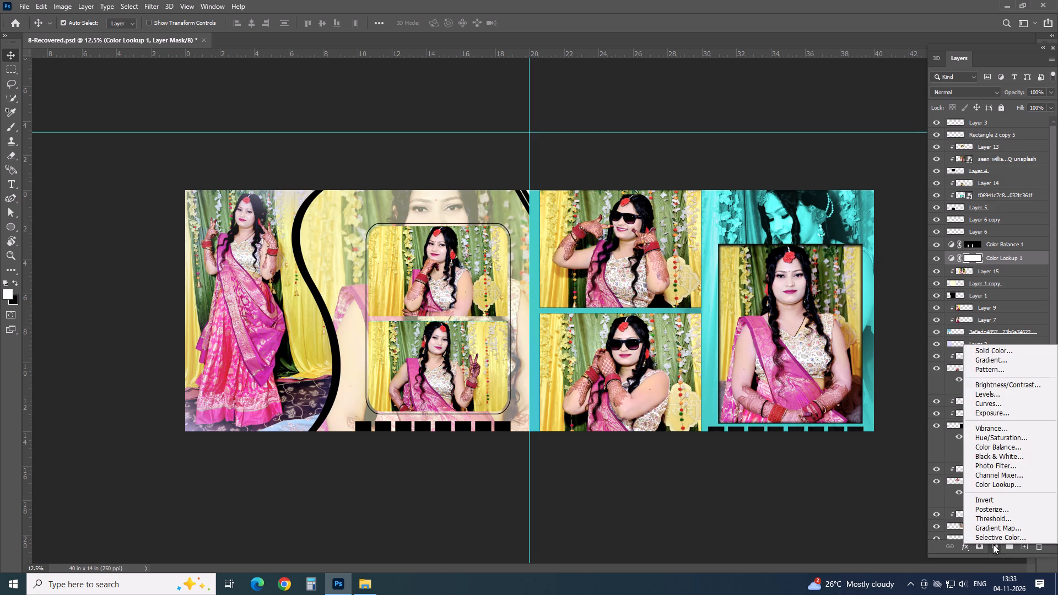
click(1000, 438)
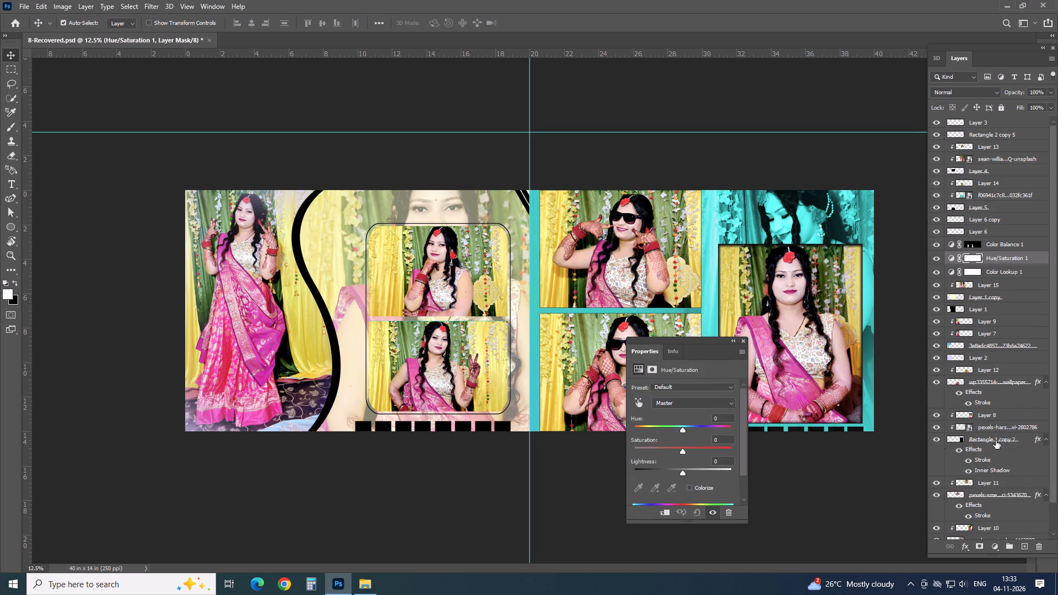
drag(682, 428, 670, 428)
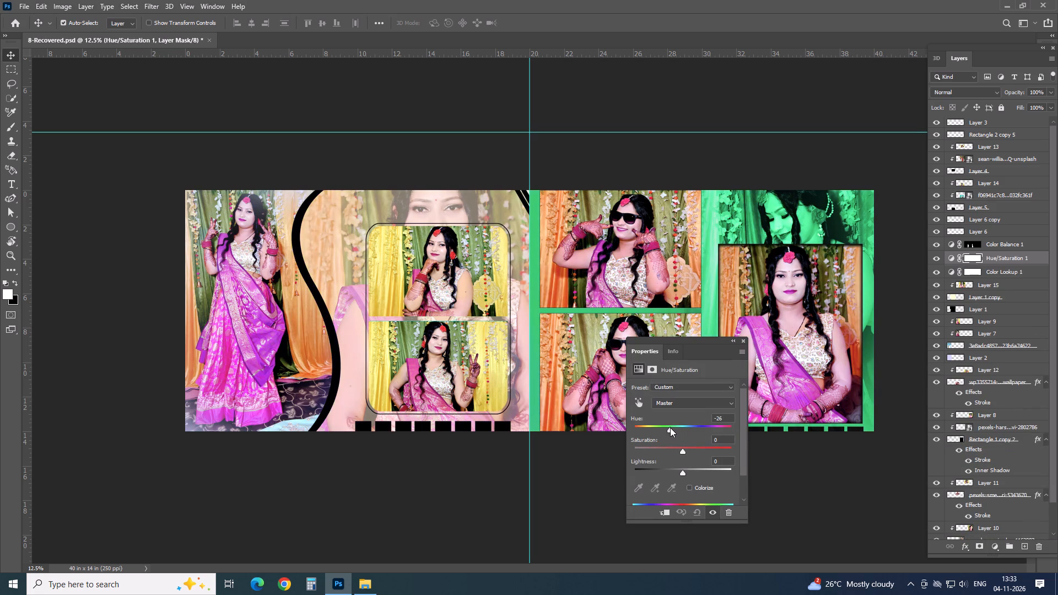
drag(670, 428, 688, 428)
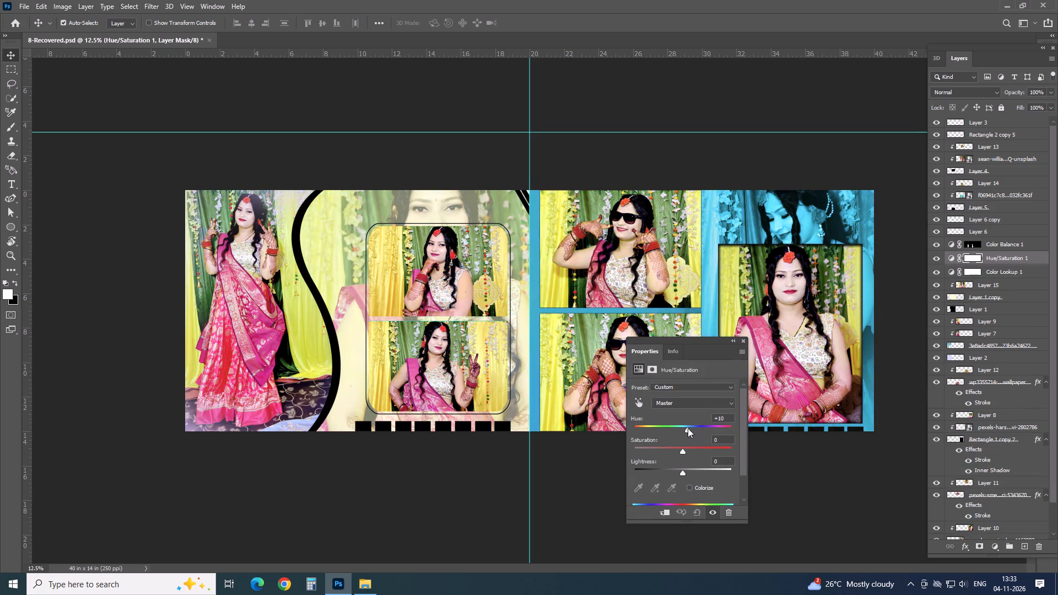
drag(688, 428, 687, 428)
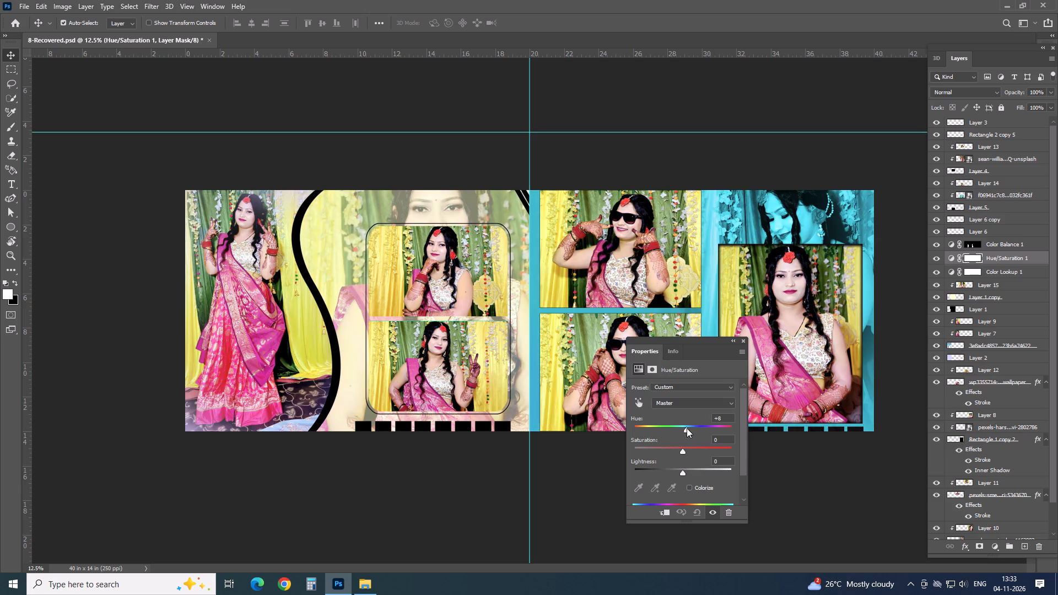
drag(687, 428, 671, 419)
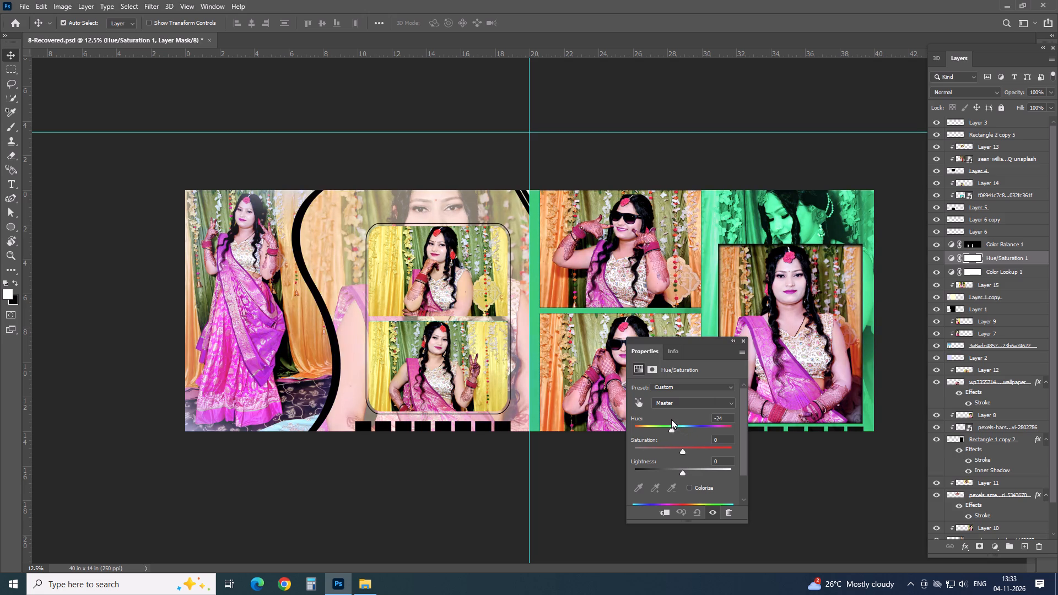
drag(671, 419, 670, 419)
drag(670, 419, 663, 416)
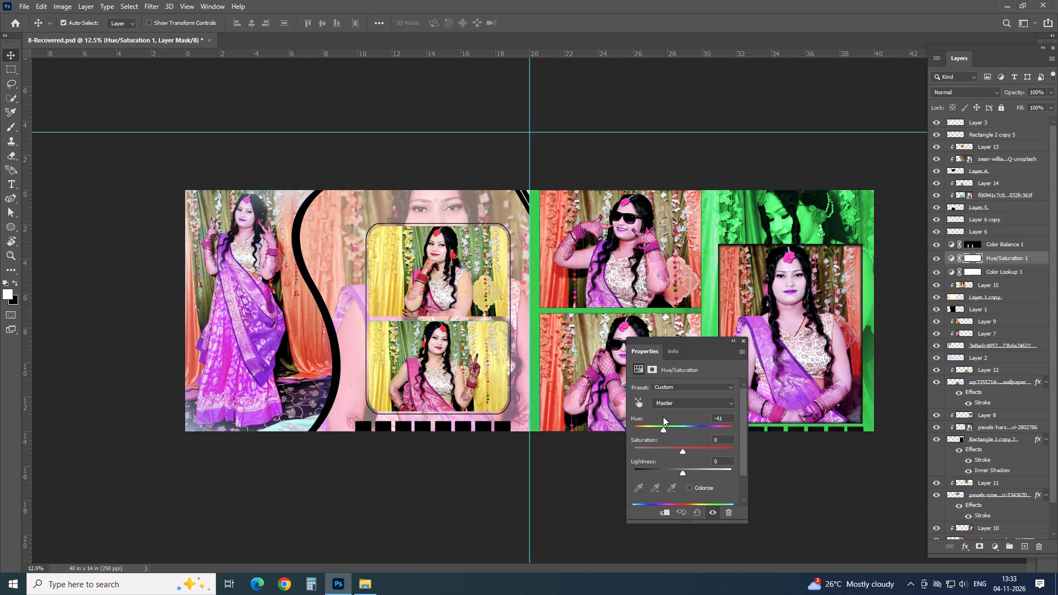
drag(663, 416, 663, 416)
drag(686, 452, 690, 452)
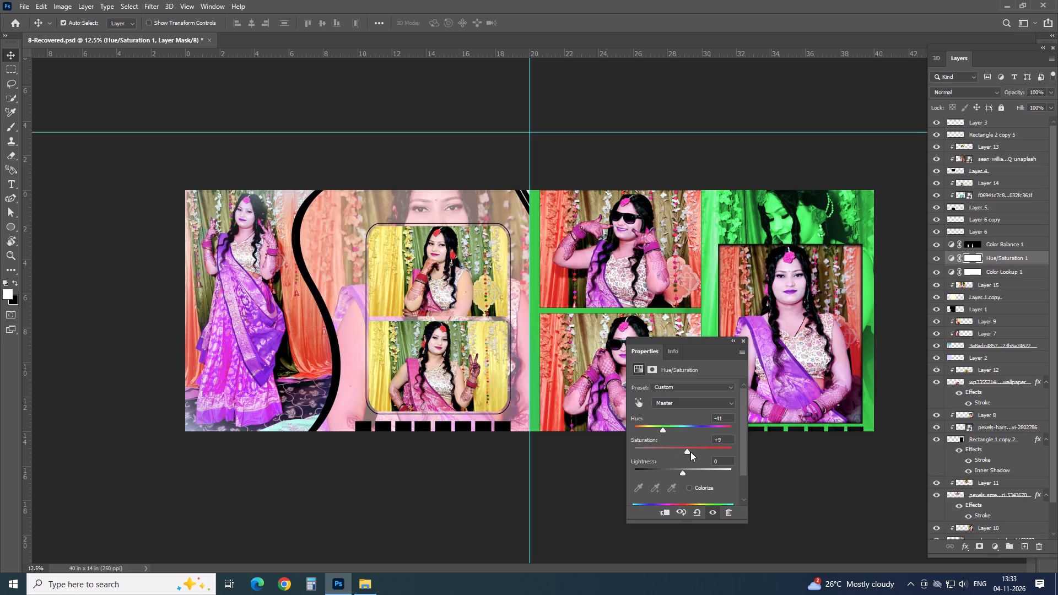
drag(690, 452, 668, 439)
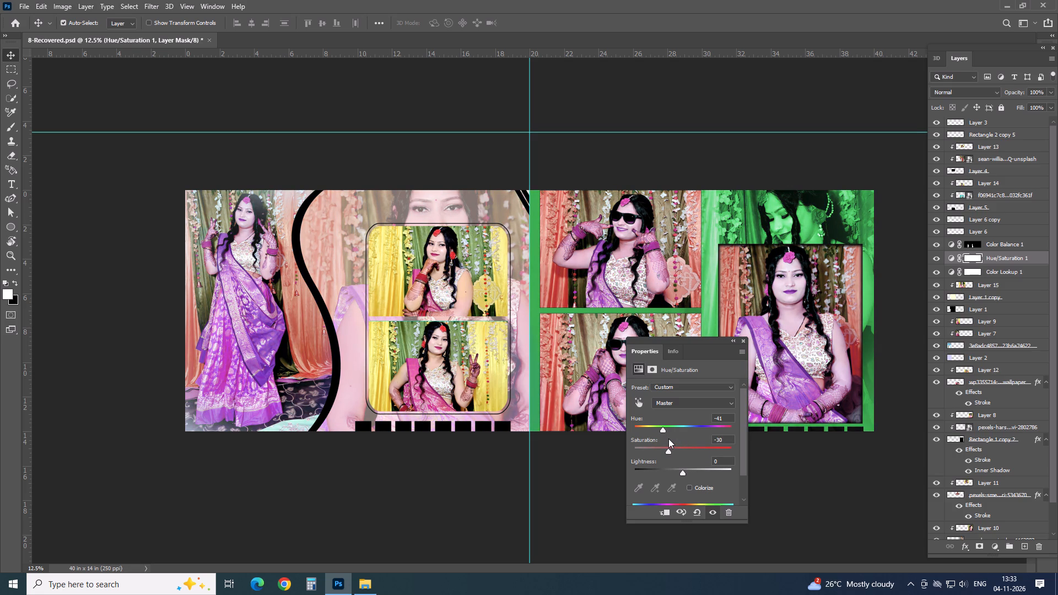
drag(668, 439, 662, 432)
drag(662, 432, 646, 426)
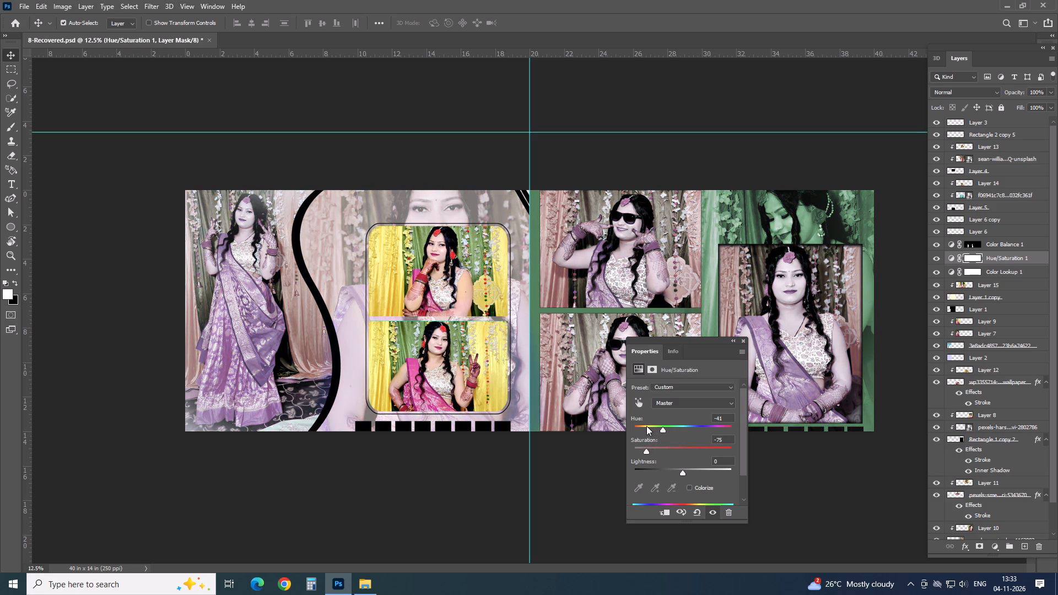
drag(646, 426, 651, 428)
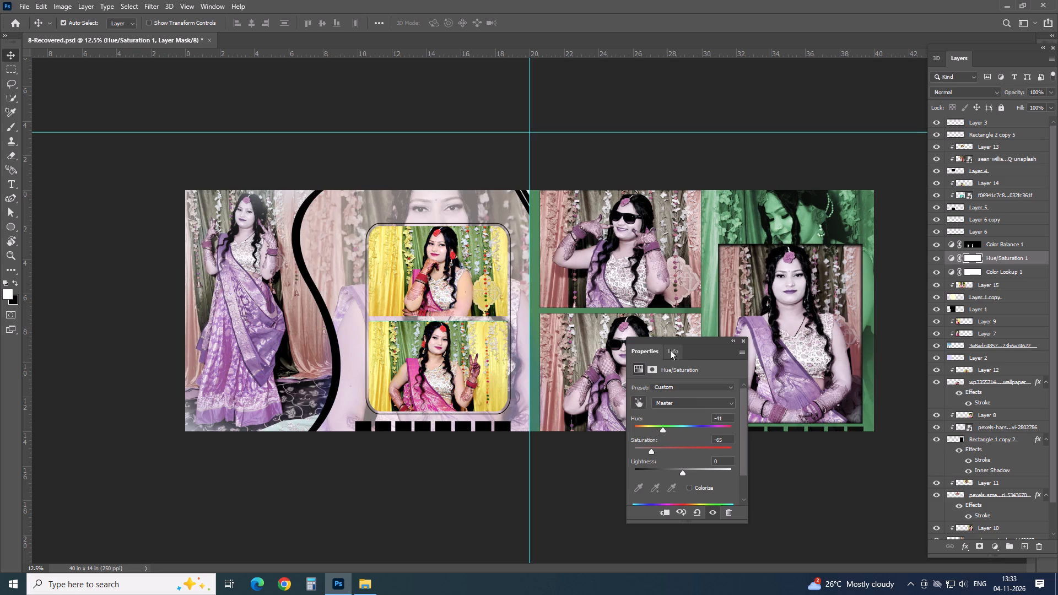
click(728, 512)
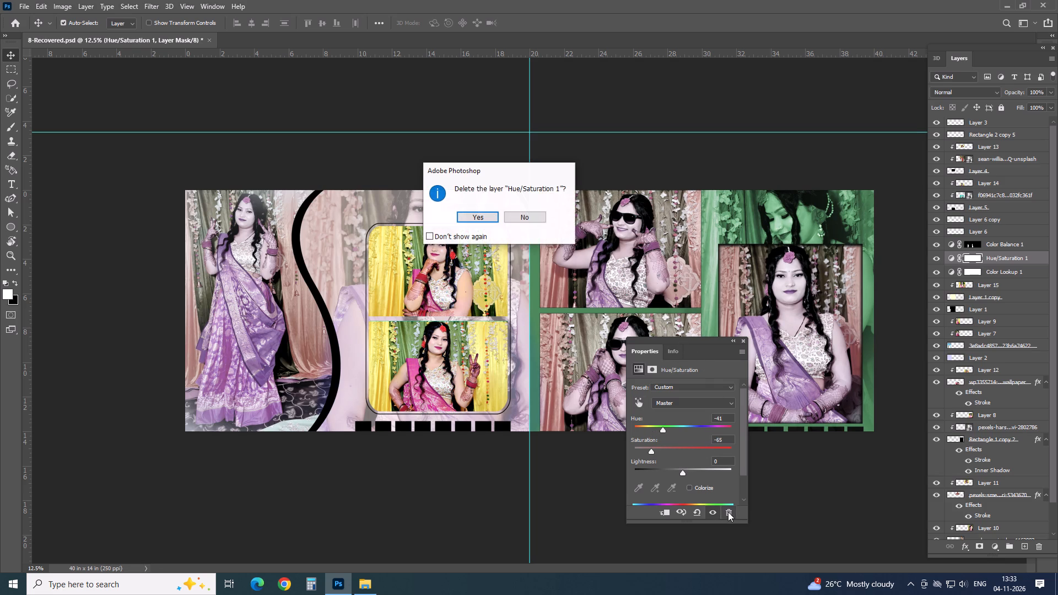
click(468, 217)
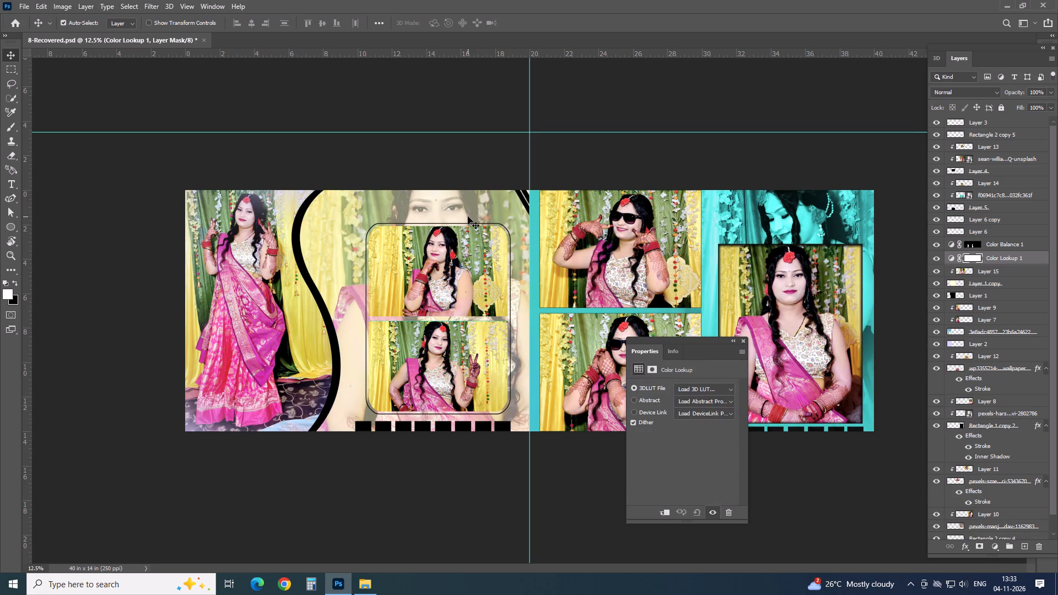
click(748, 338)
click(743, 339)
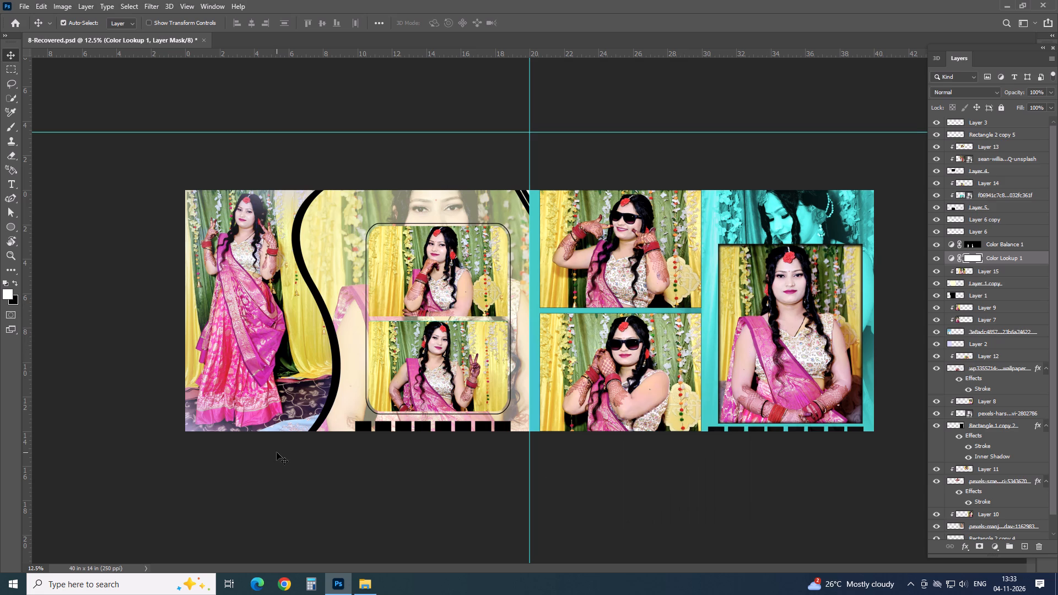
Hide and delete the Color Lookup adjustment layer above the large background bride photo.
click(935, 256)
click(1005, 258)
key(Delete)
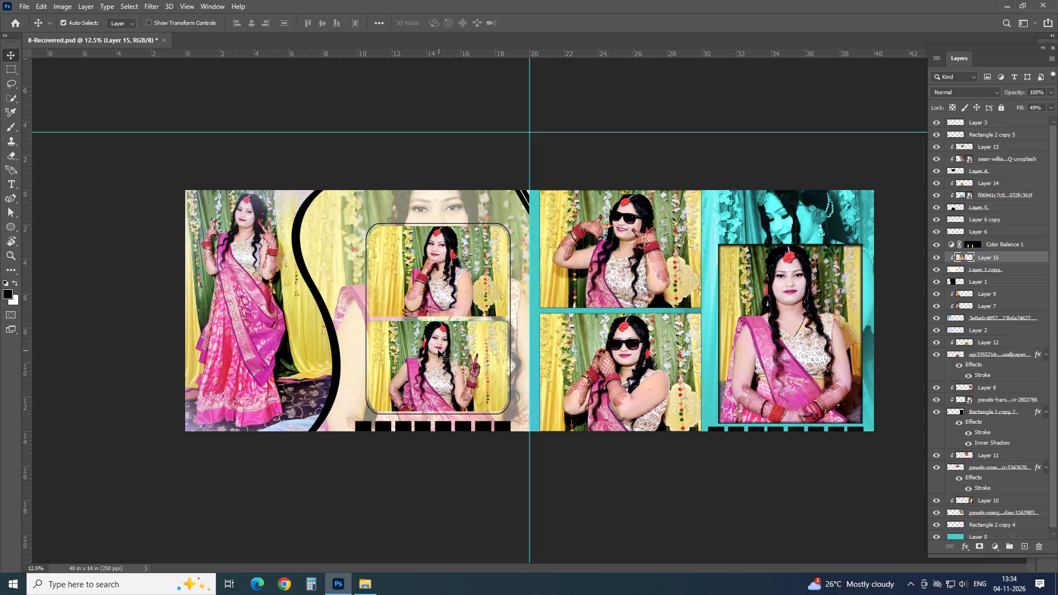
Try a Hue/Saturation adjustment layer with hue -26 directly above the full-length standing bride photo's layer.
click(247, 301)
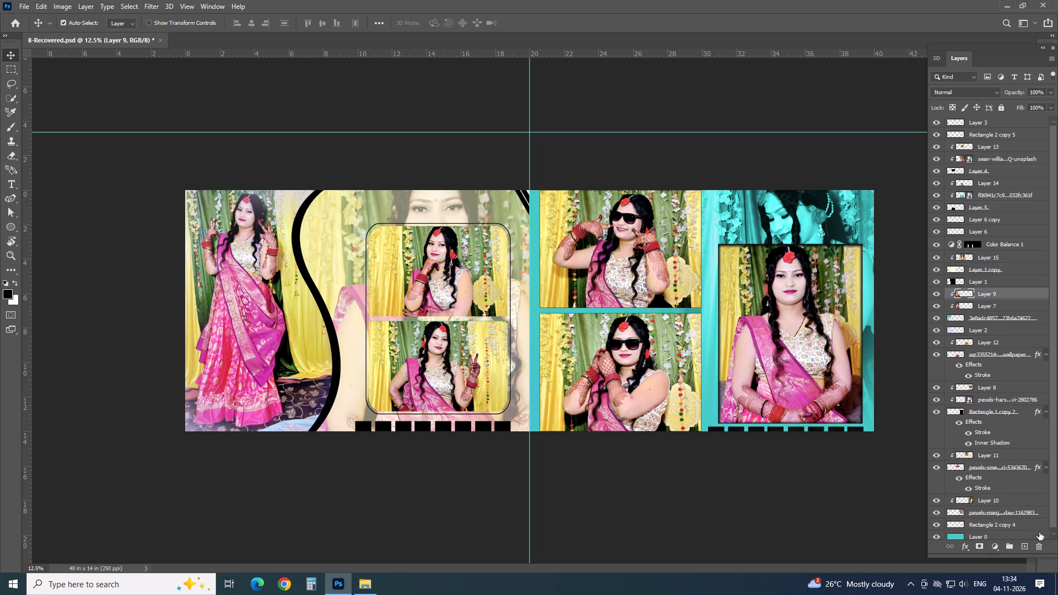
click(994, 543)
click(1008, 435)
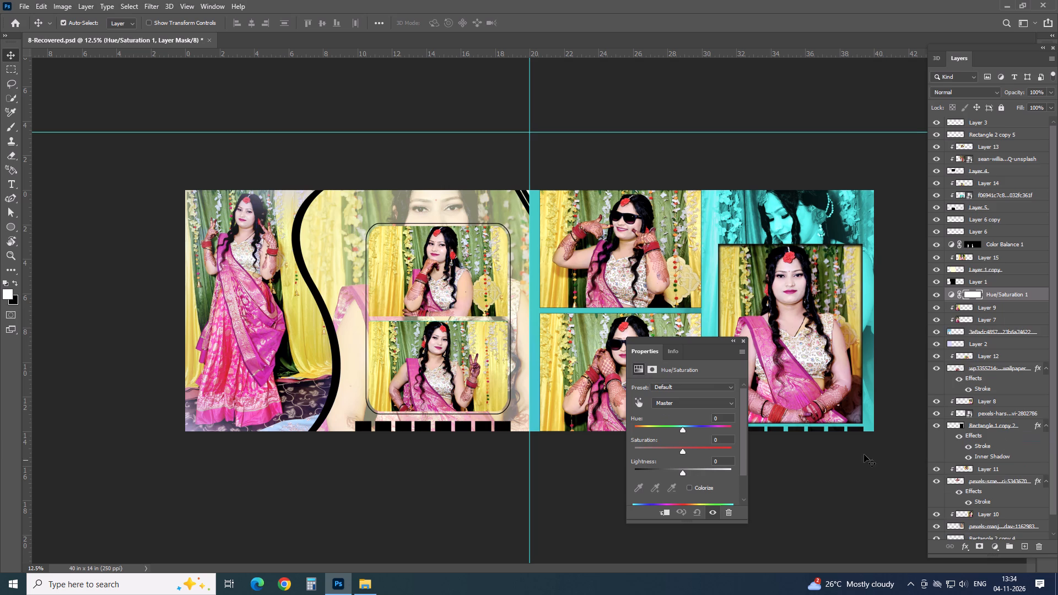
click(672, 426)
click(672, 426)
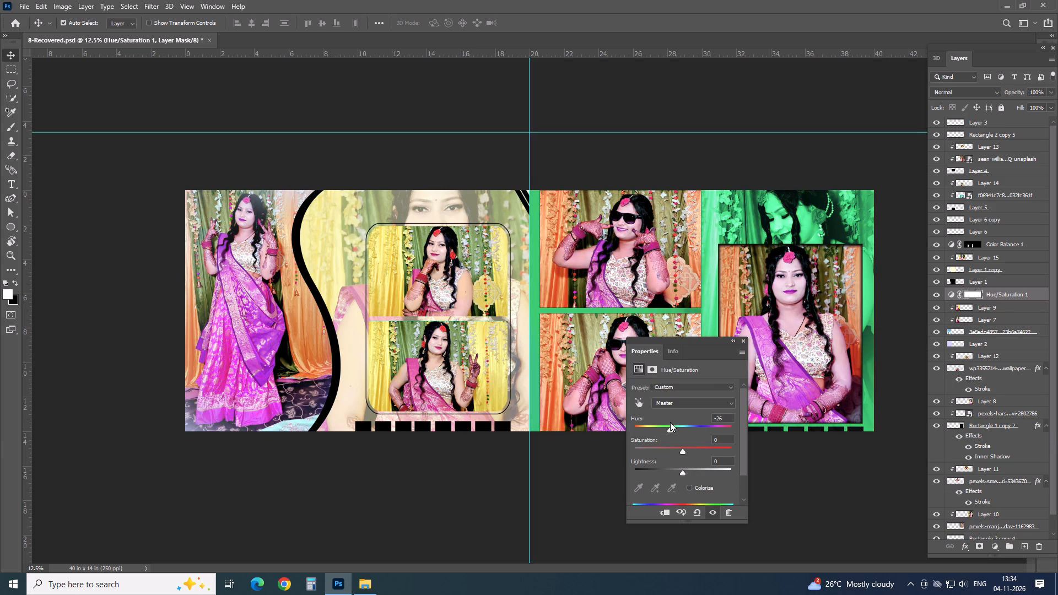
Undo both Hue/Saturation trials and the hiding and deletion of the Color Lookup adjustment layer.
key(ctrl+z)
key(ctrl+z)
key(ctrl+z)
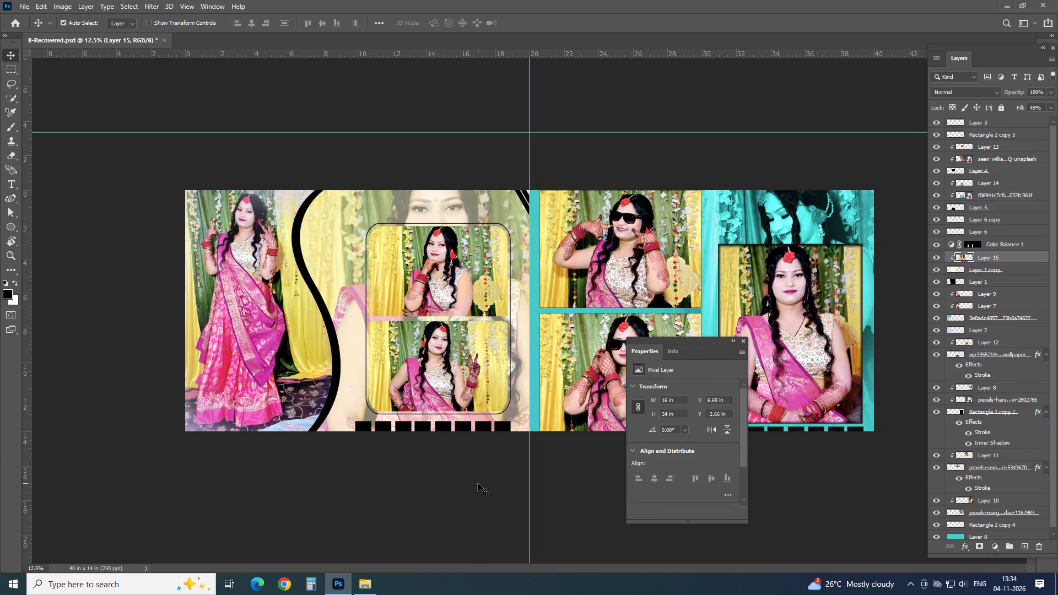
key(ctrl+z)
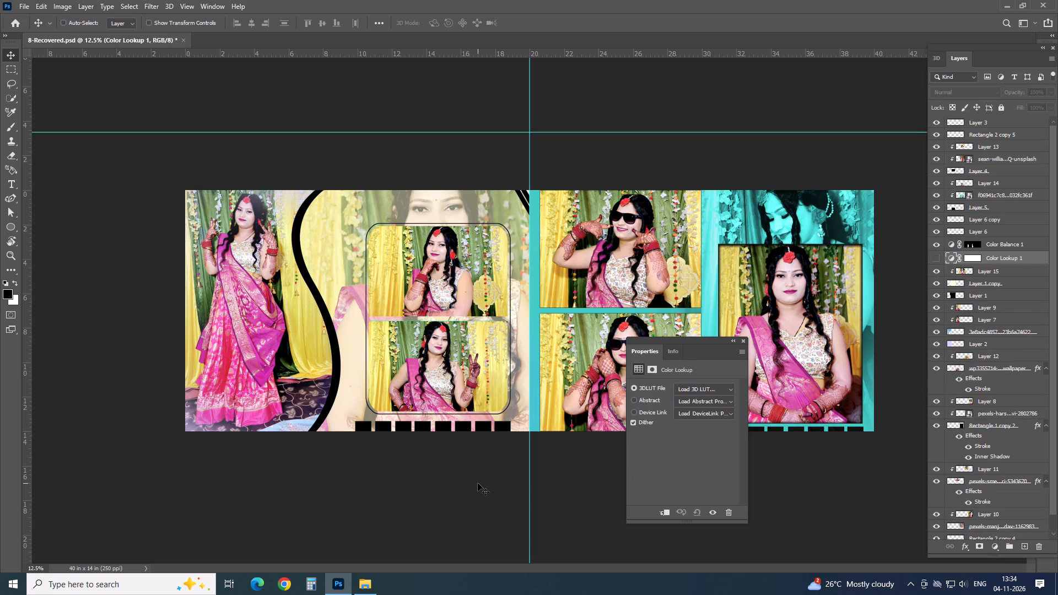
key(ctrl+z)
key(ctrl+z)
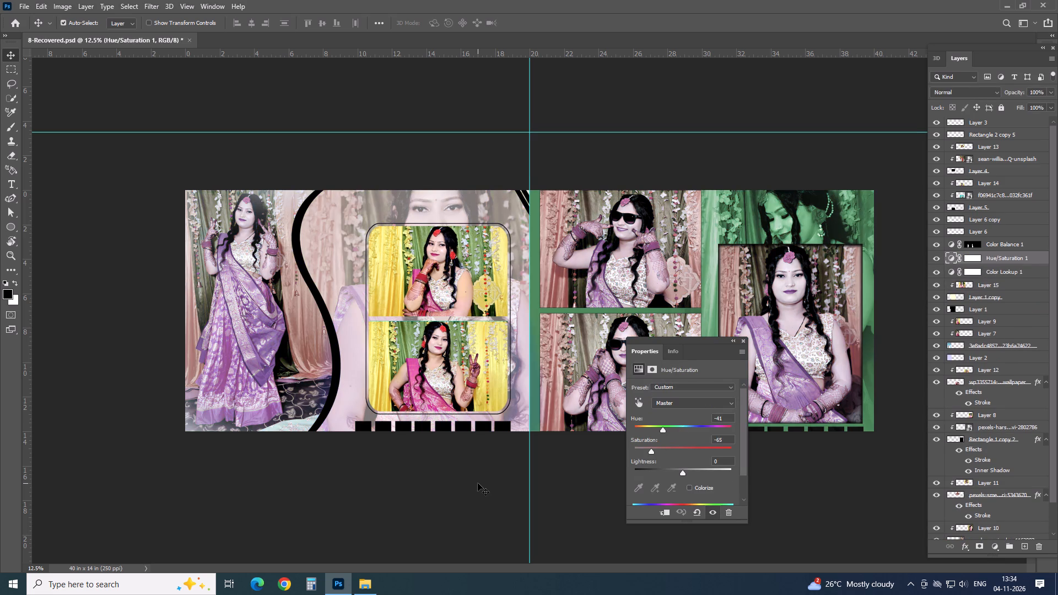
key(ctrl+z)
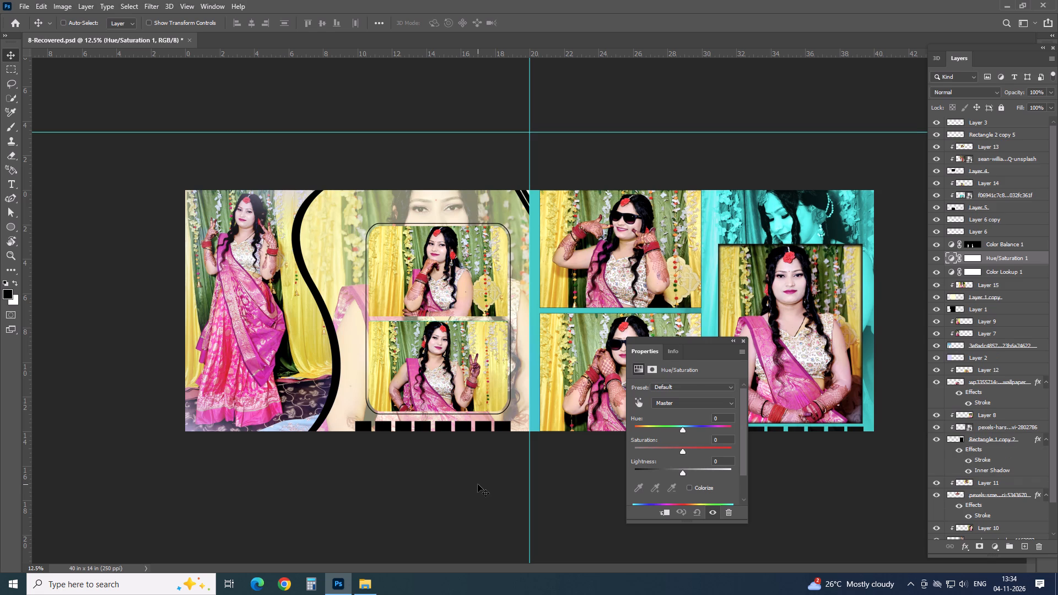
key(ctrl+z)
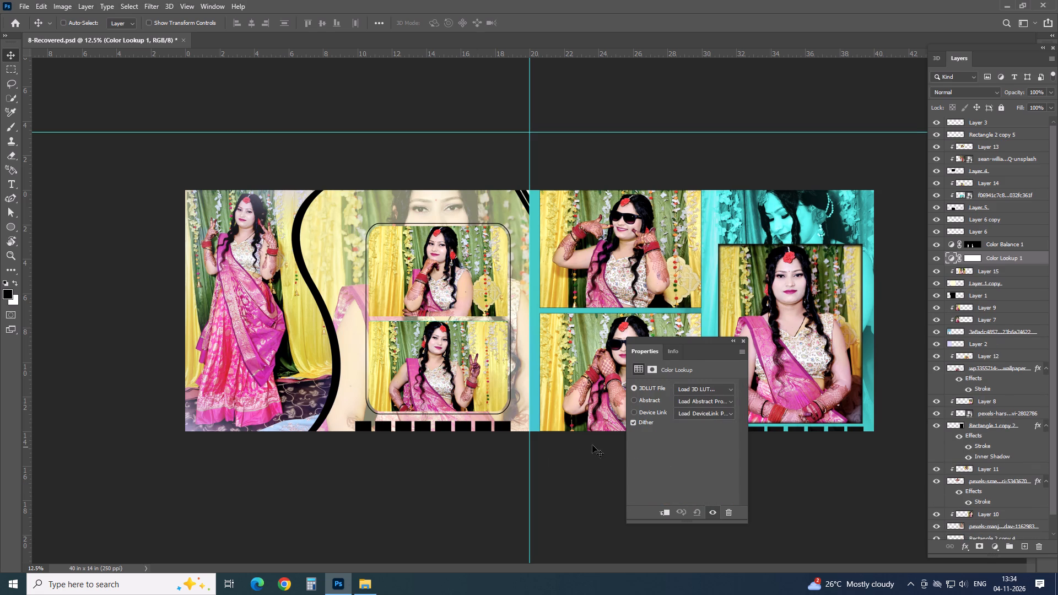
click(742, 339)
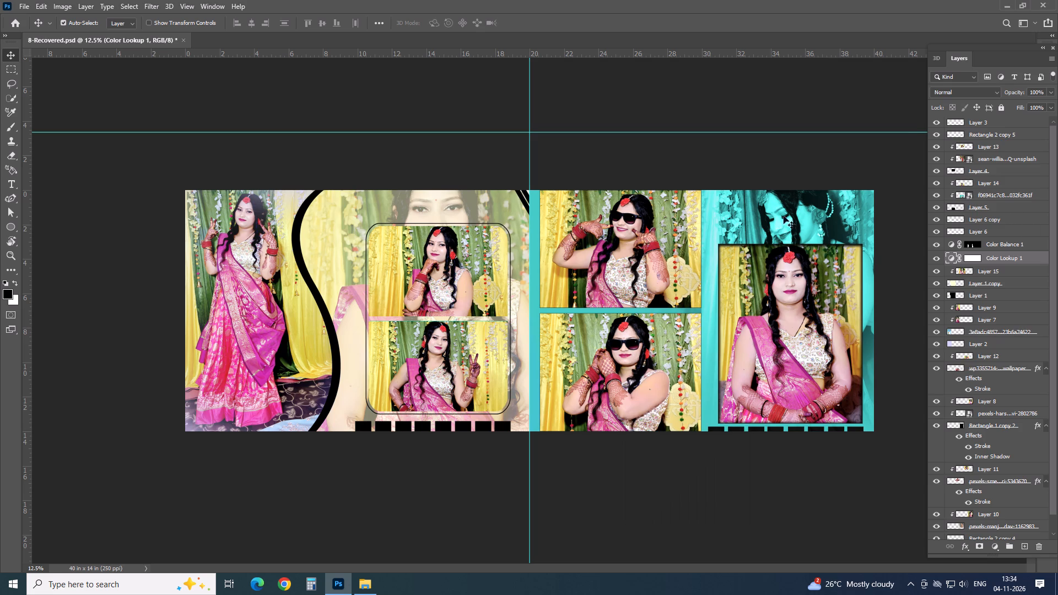
Set the large background bride photo layer's fill to 50%.
click(1044, 106)
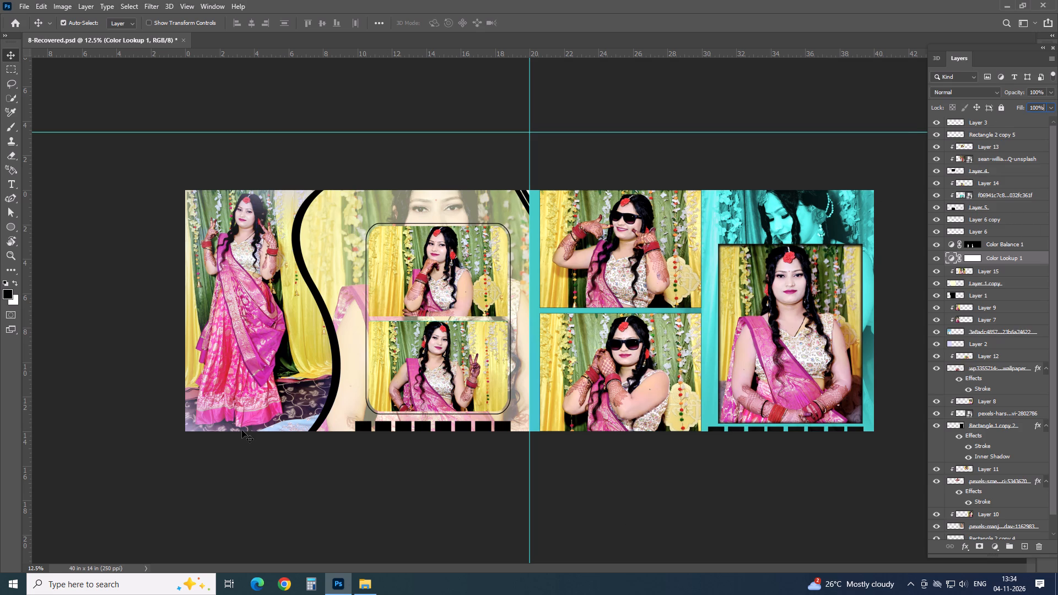
click(242, 430)
click(434, 197)
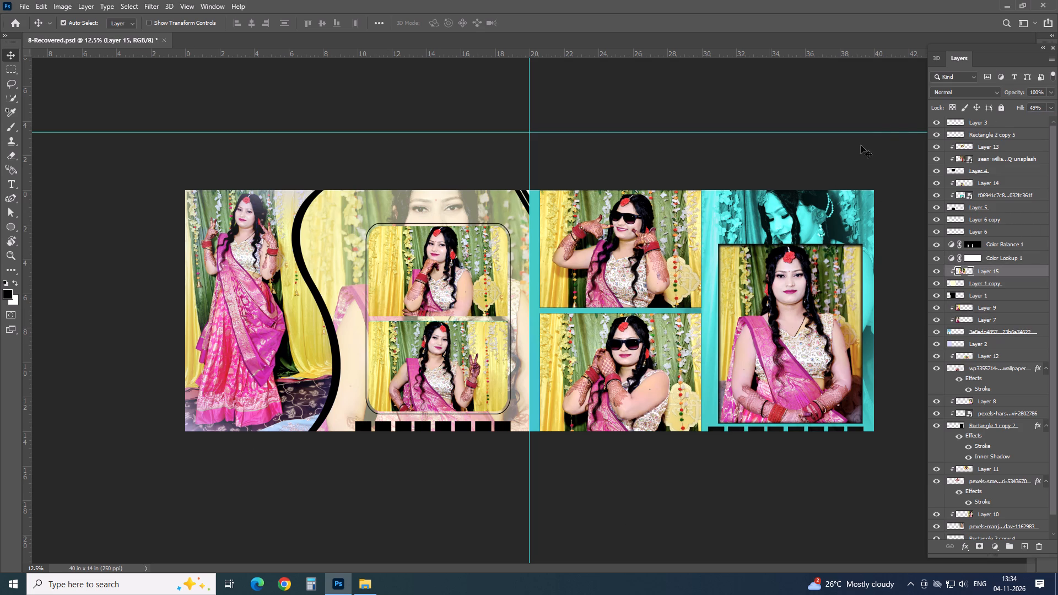
click(1041, 109)
scroll(1041, 109, down, 3)
scroll(1041, 109, up, 5)
scroll(1041, 109, down, 1)
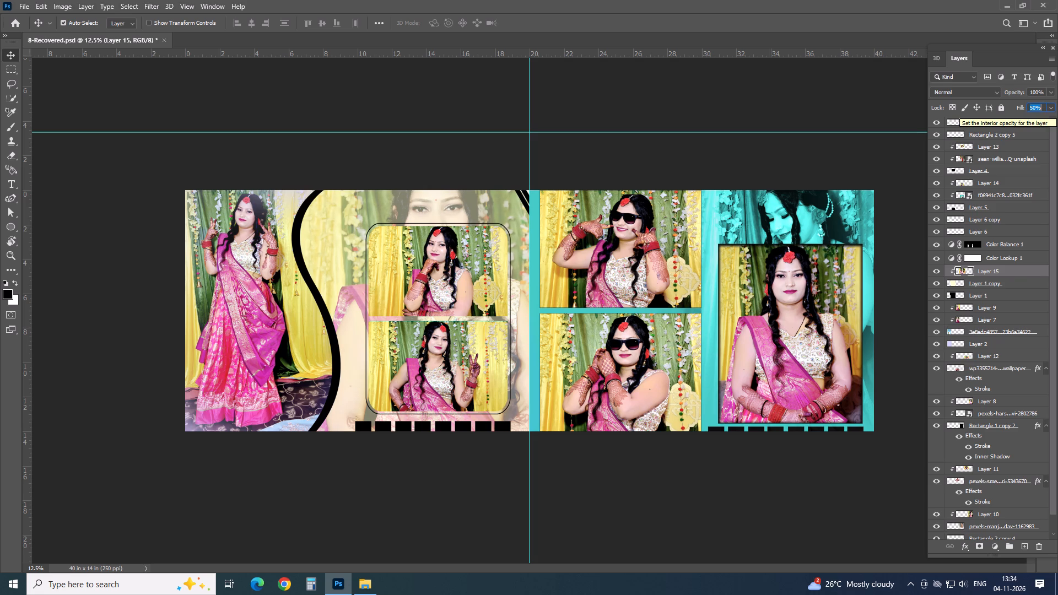
click(322, 220)
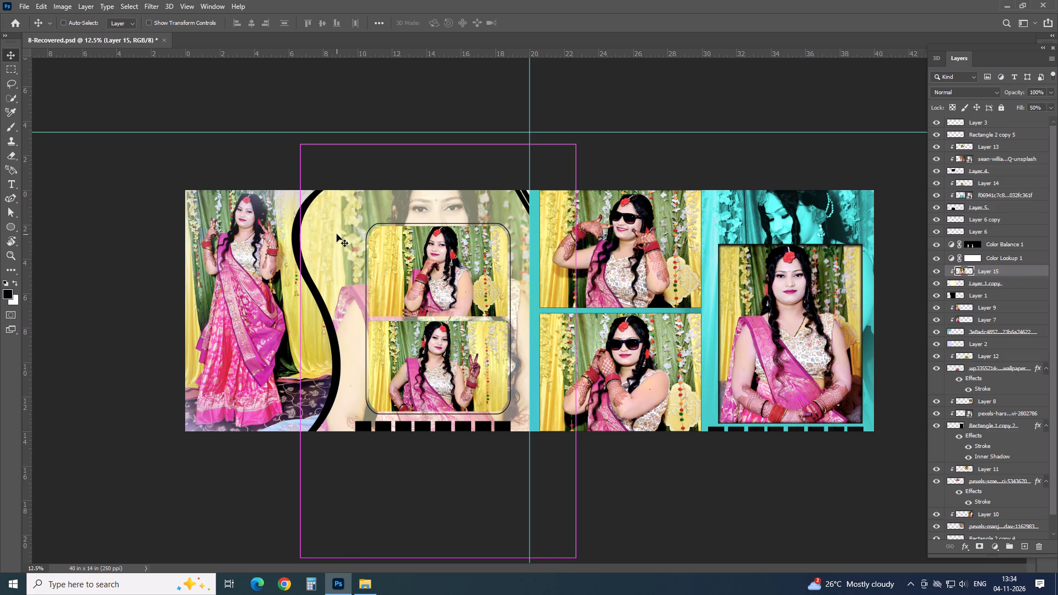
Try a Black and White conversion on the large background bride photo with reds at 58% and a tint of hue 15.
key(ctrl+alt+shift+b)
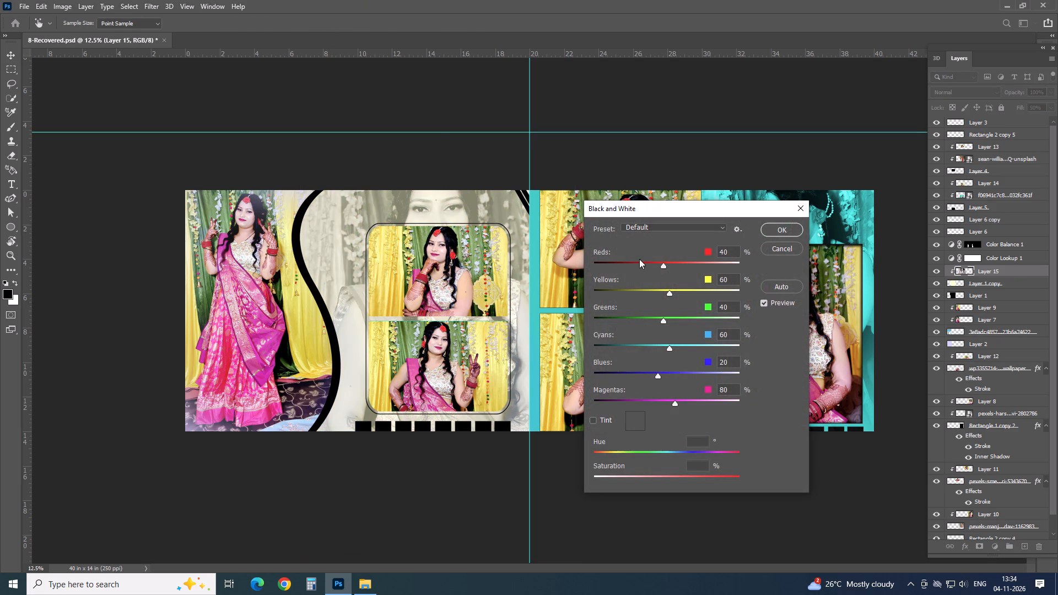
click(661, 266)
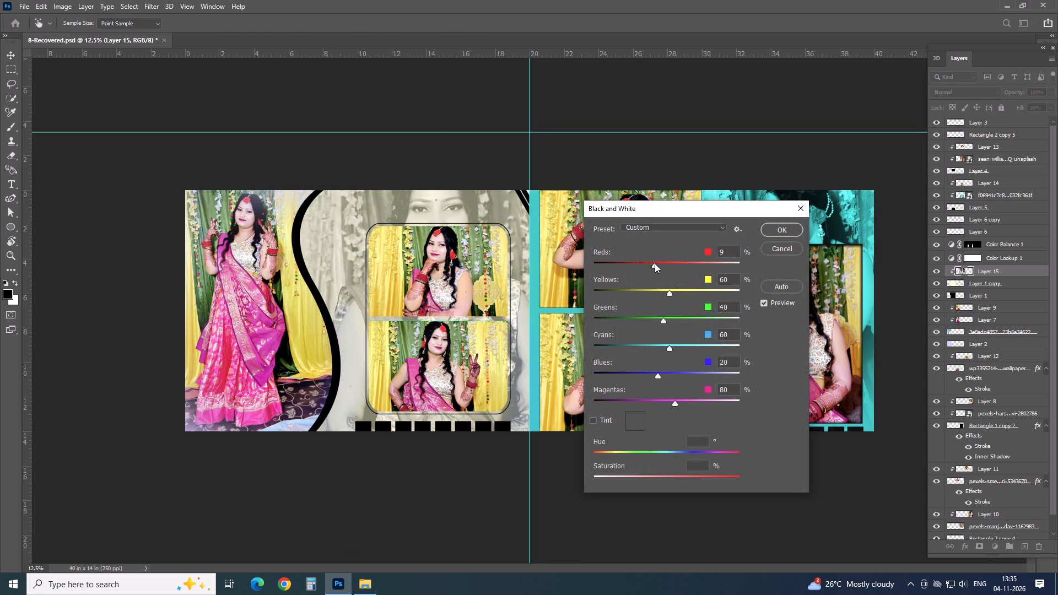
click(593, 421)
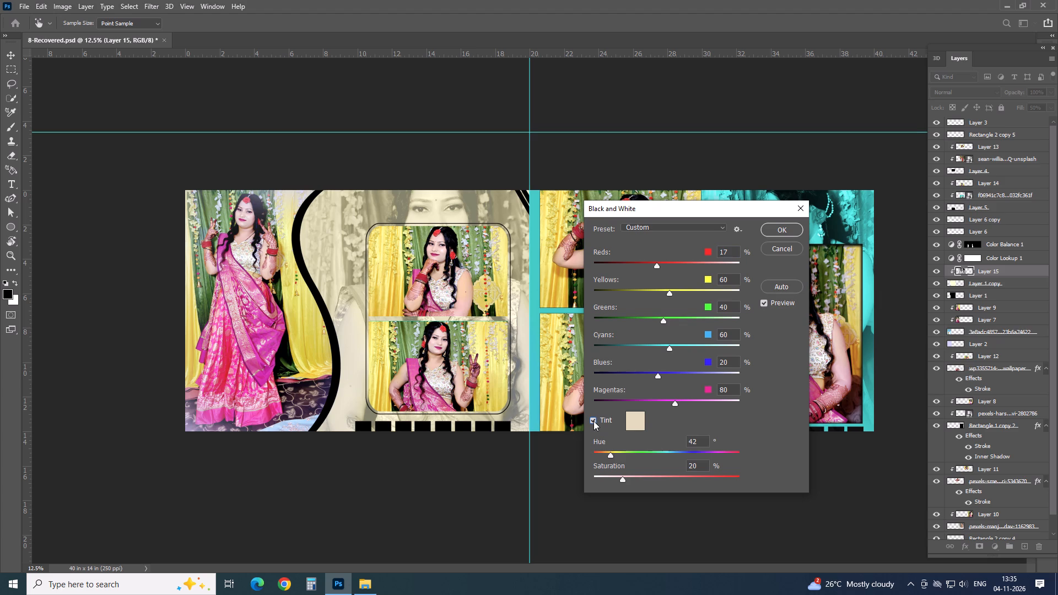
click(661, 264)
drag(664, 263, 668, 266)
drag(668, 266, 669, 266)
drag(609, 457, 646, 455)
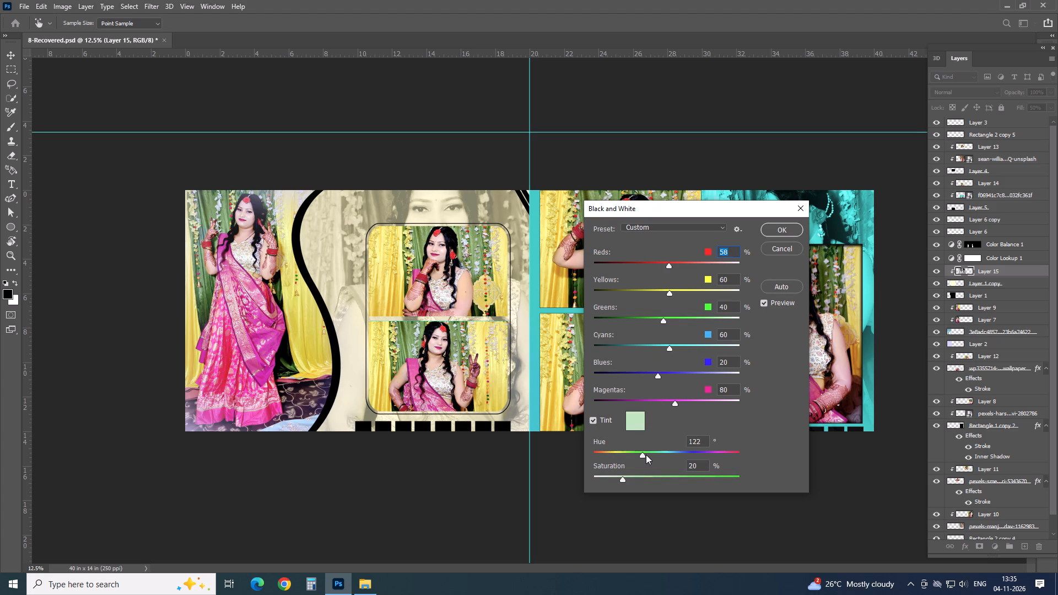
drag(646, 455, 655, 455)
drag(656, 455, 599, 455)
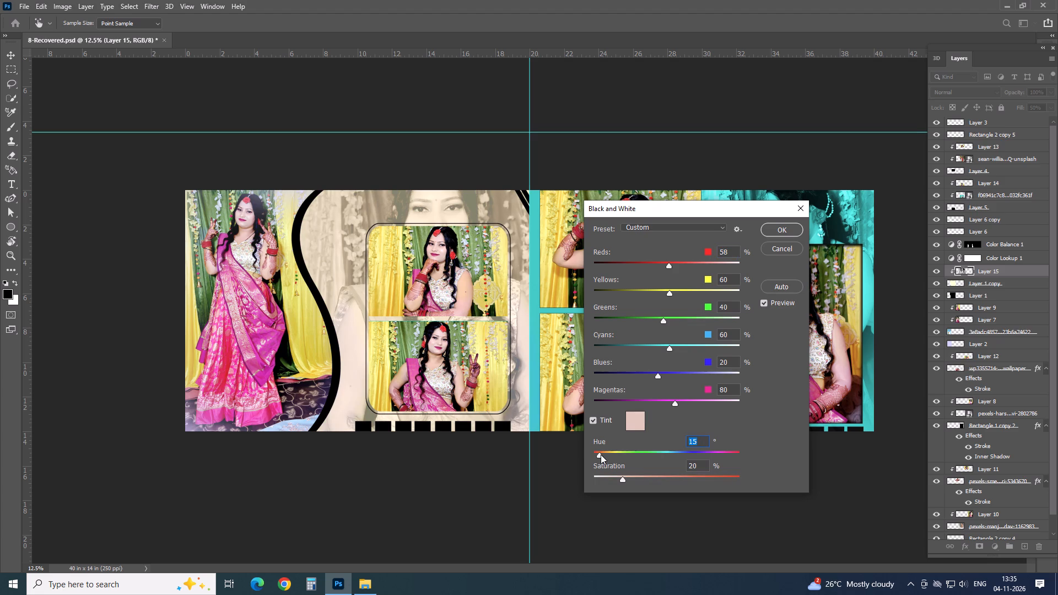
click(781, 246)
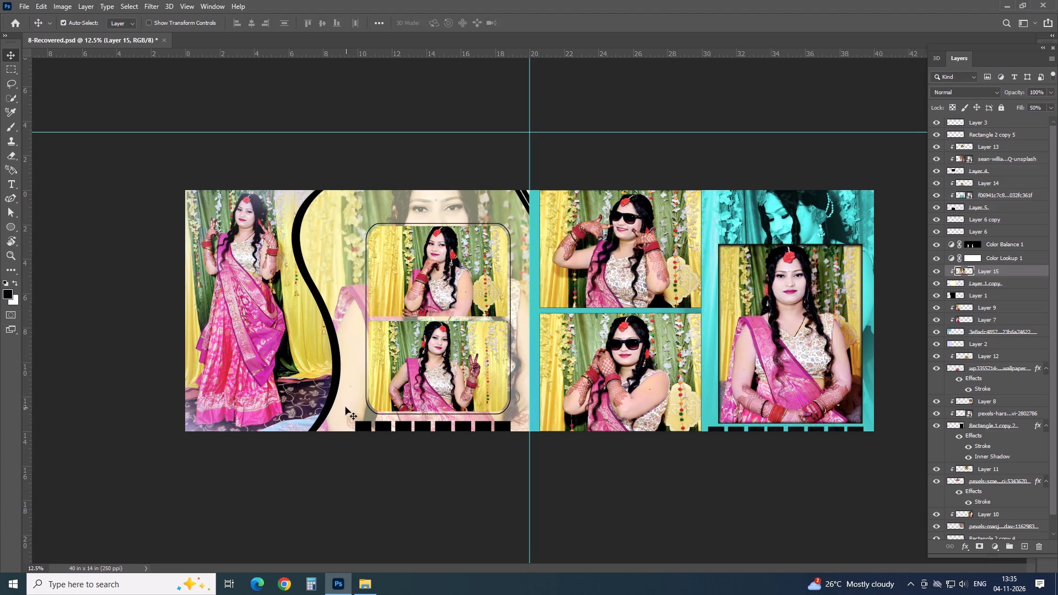
Scale the large background bride photo to about 97% while adjusting its position behind the rounded photo frame.
key(ctrl+t)
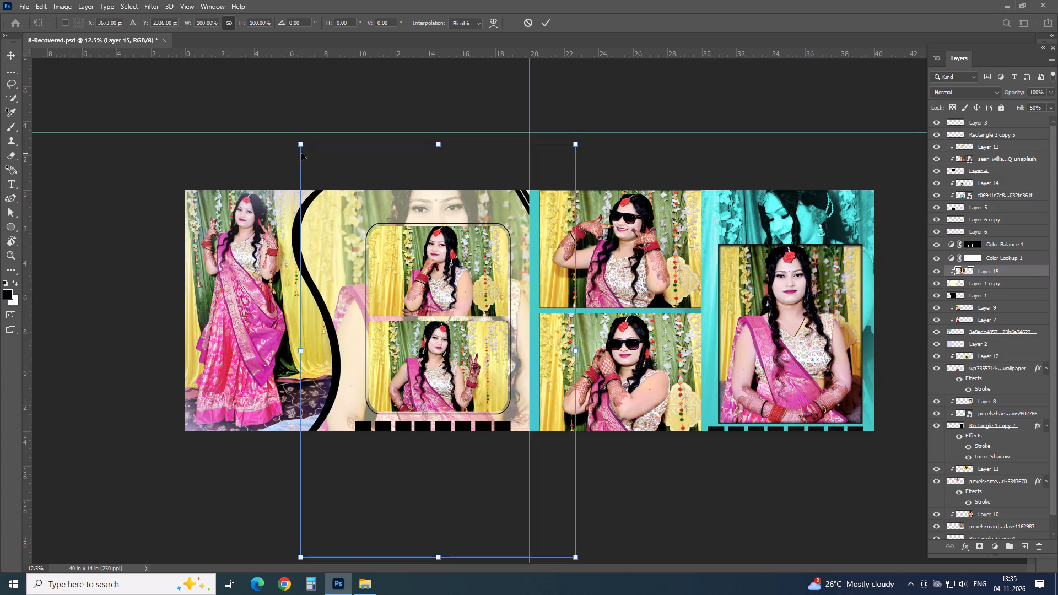
drag(297, 142, 325, 174)
drag(368, 259, 342, 236)
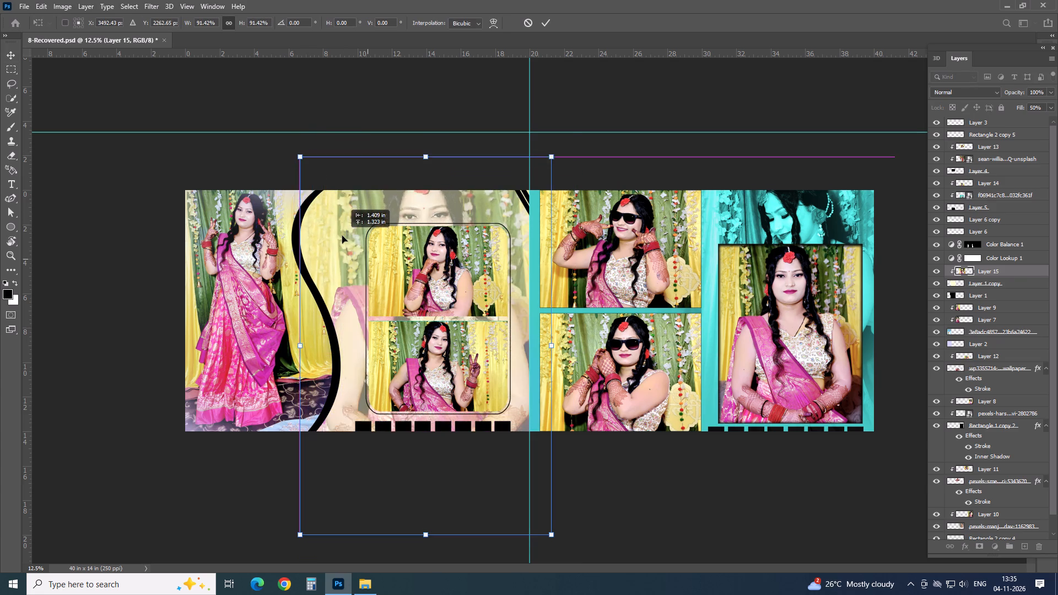
drag(342, 236, 352, 221)
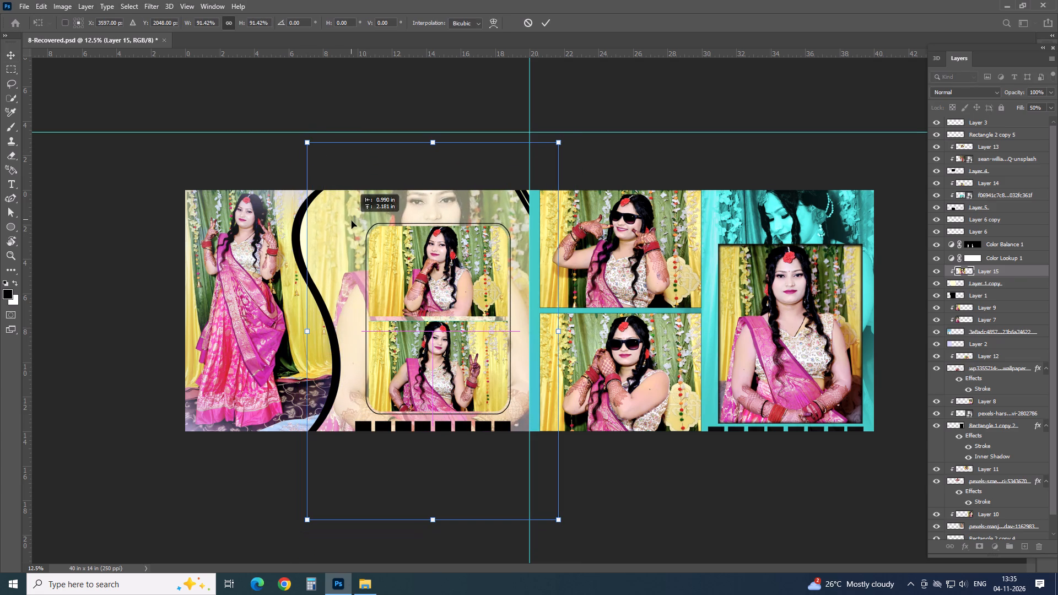
drag(352, 221, 358, 228)
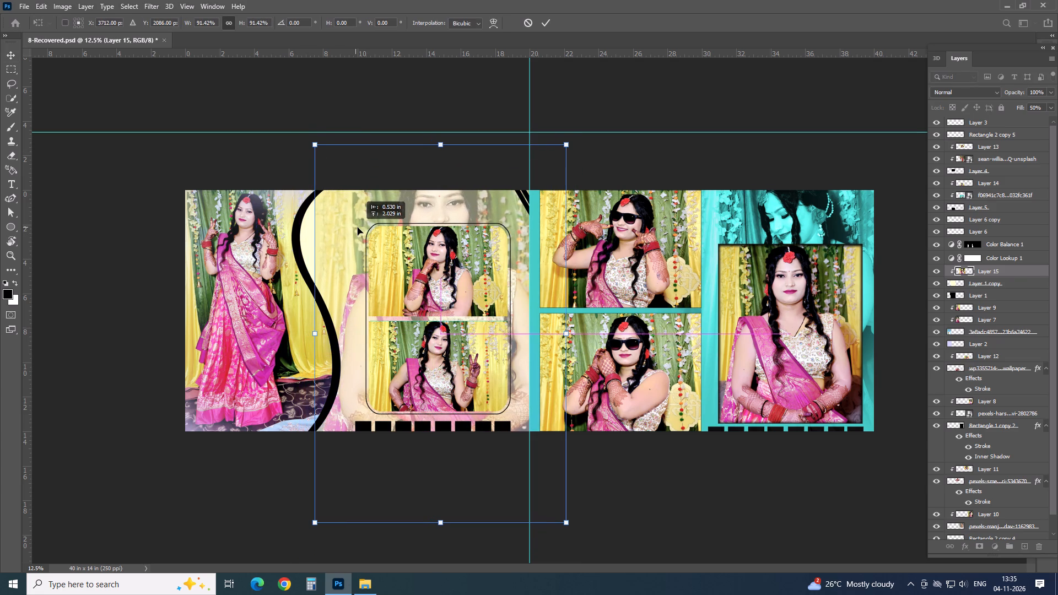
drag(358, 228, 358, 231)
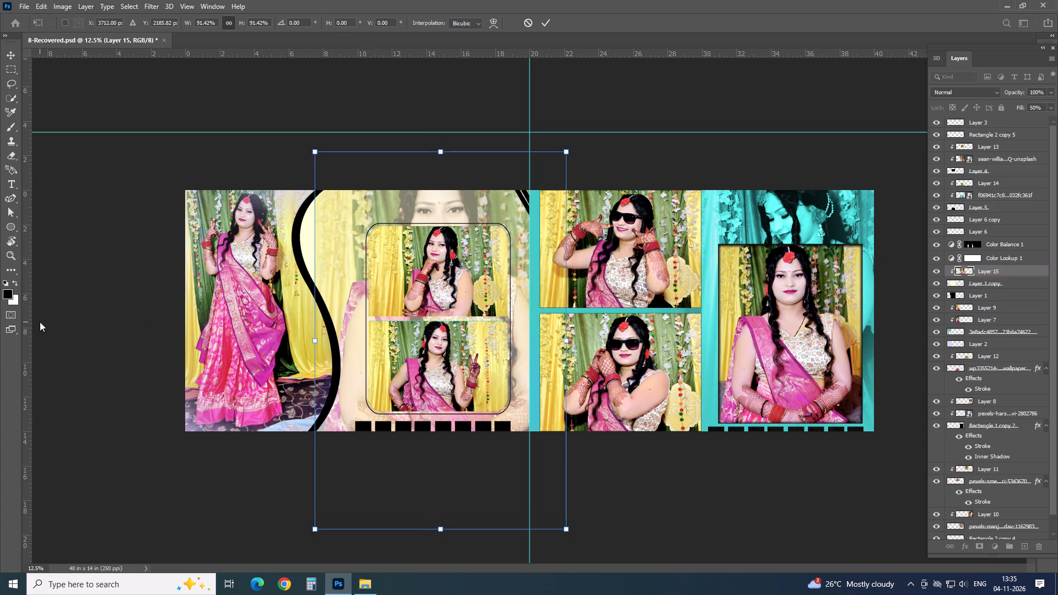
drag(312, 150, 291, 136)
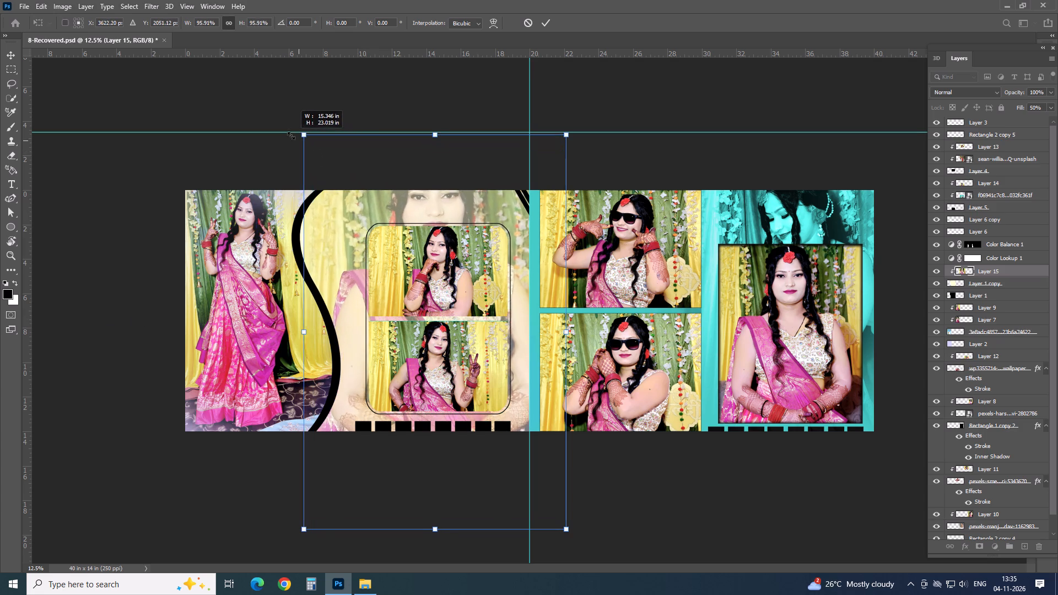
drag(291, 136, 287, 136)
Move the faded bride photo between the black curve and the rounded frame, scaling it to about 47% with its top at the page edge.
drag(345, 235, 314, 244)
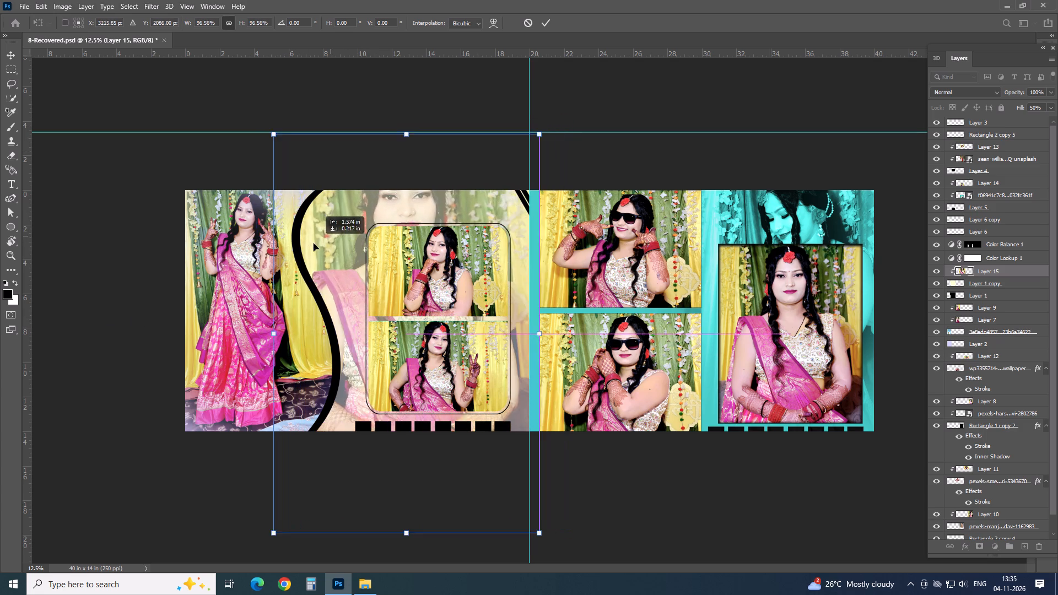
drag(314, 244, 255, 269)
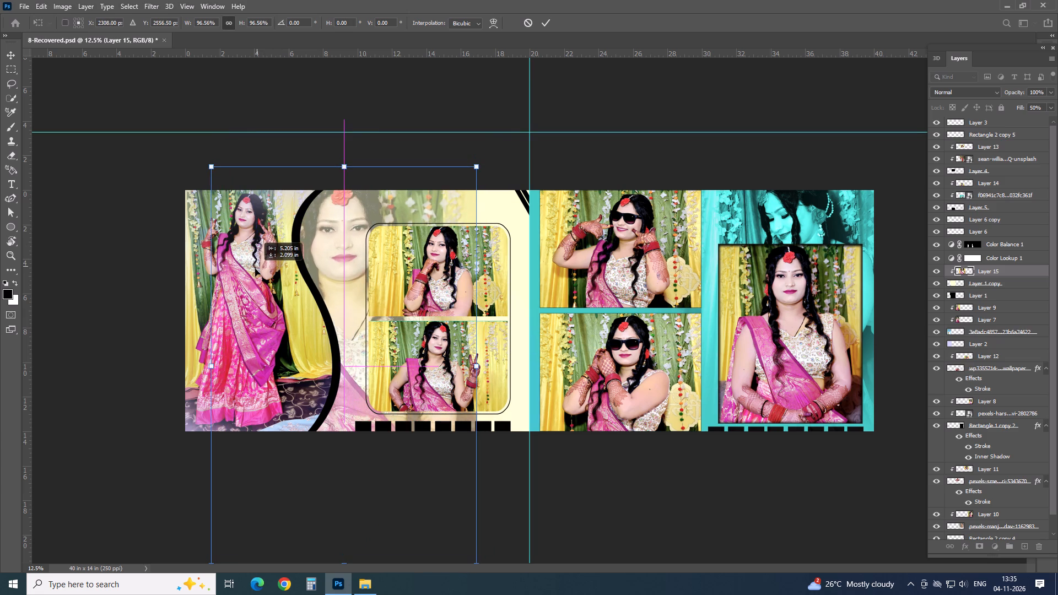
drag(255, 269, 251, 279)
drag(209, 176, 283, 251)
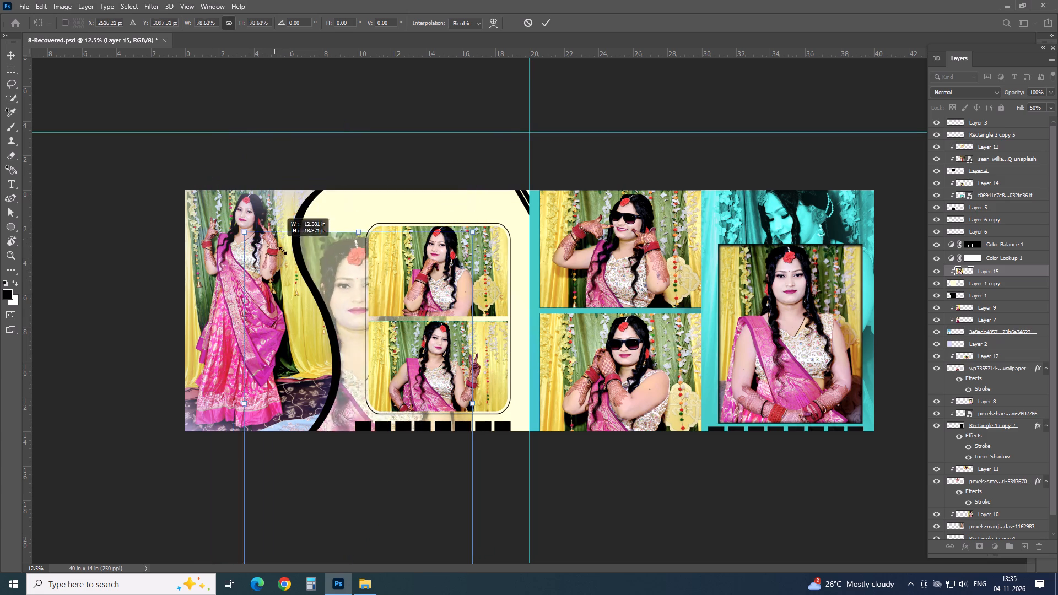
drag(283, 251, 333, 306)
drag(327, 403, 282, 272)
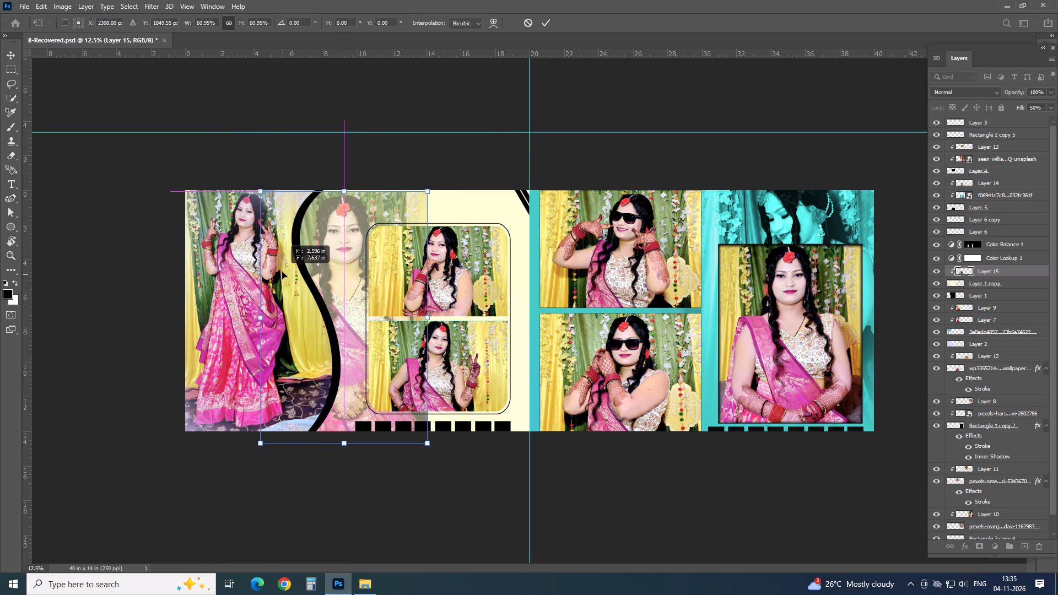
drag(282, 272, 283, 268)
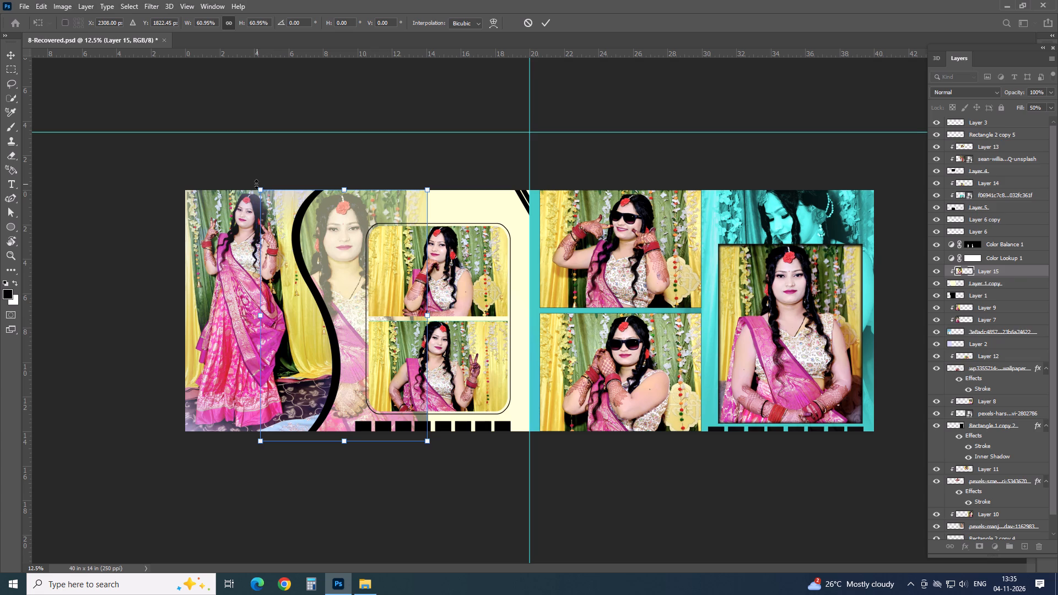
drag(261, 188, 316, 234)
drag(342, 263, 317, 203)
click(404, 390)
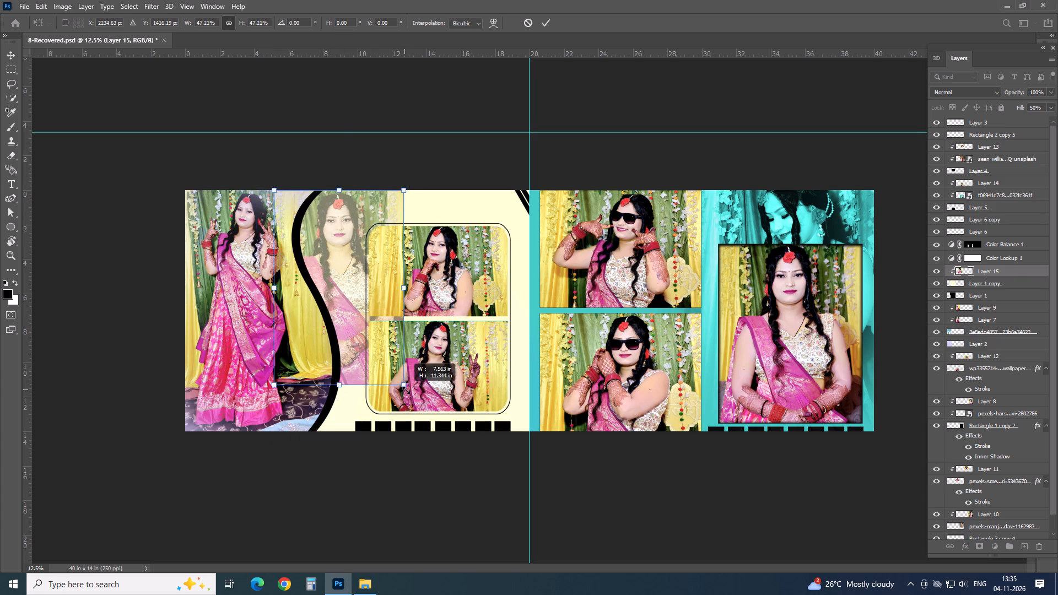